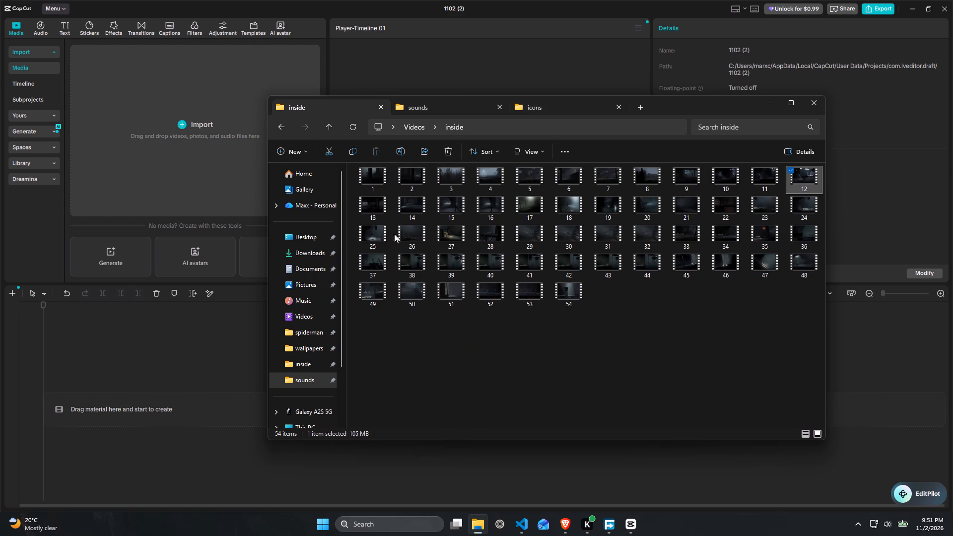
Preview the video clips 11, 14 and 5 from the inside folder to judge their footage.
{"action": "double_click", "coordinate": [768, 181]}
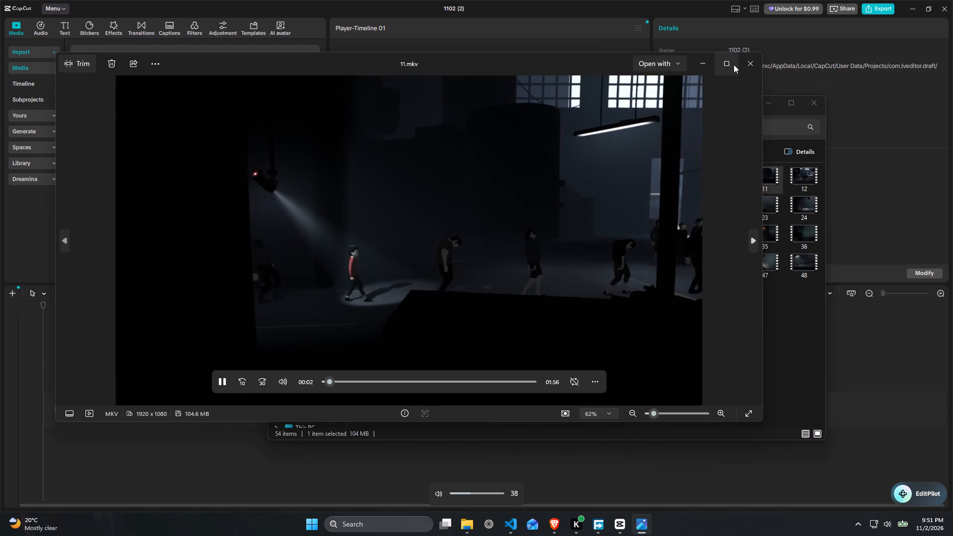
{"action": "left_click", "coordinate": [749, 65]}
{"action": "double_click", "coordinate": [398, 211]}
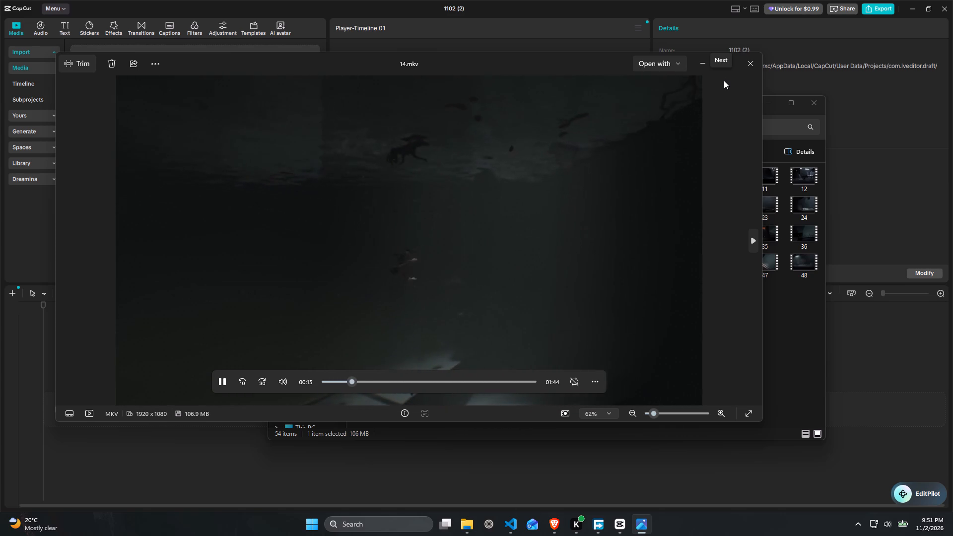
{"action": "left_click", "coordinate": [746, 67]}
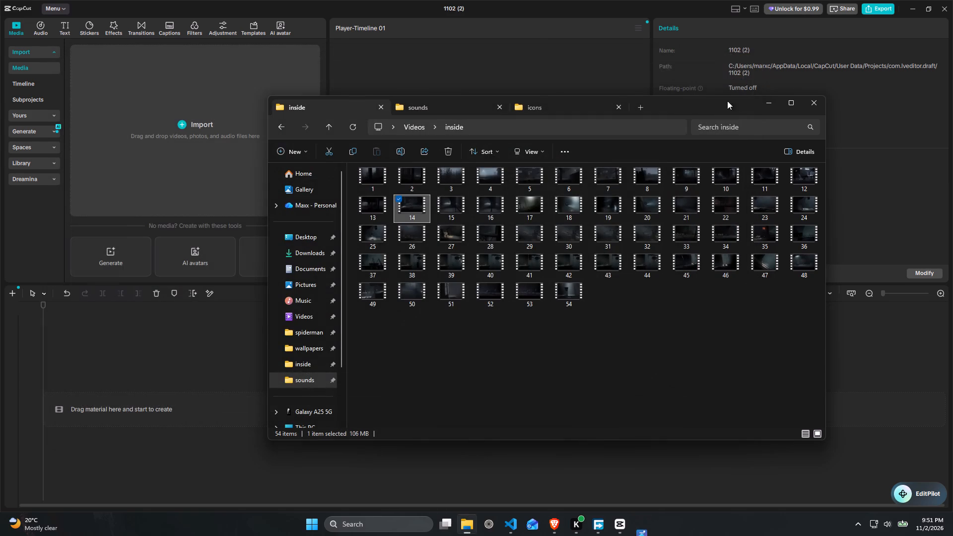
{"action": "triple_click", "coordinate": [533, 177]}
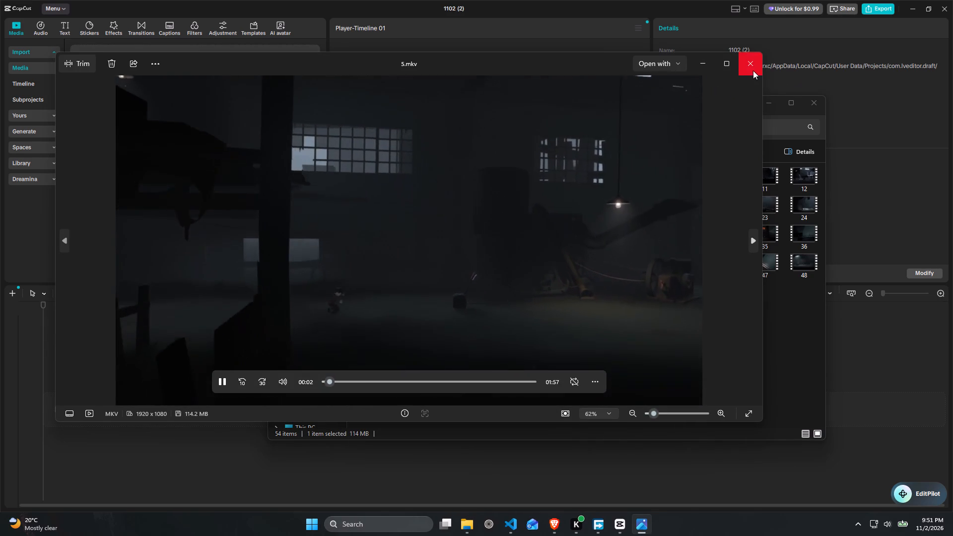
{"action": "left_click", "coordinate": [753, 70]}
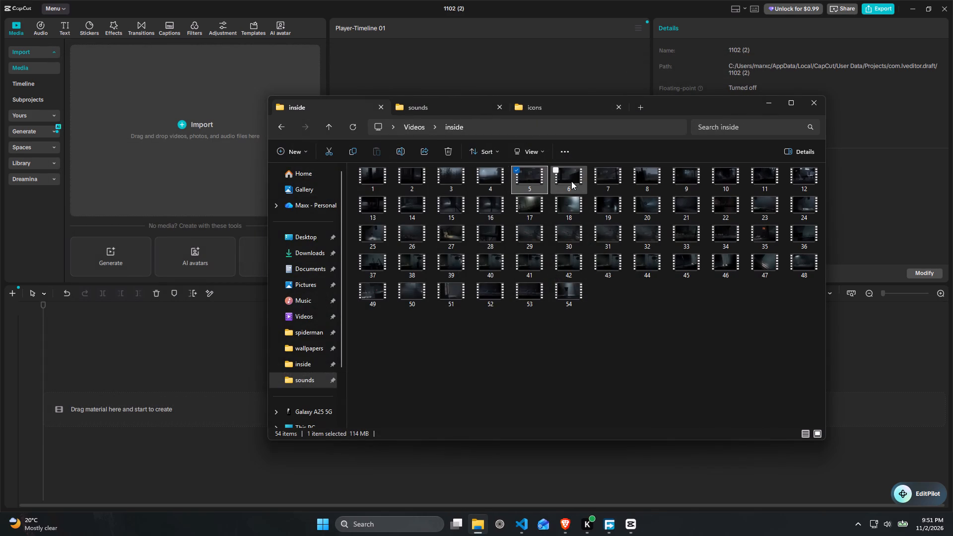
Play clip 6 and skim through it at several points to examine its scenes, including the rooftop run.
{"action": "double_click", "coordinate": [571, 181]}
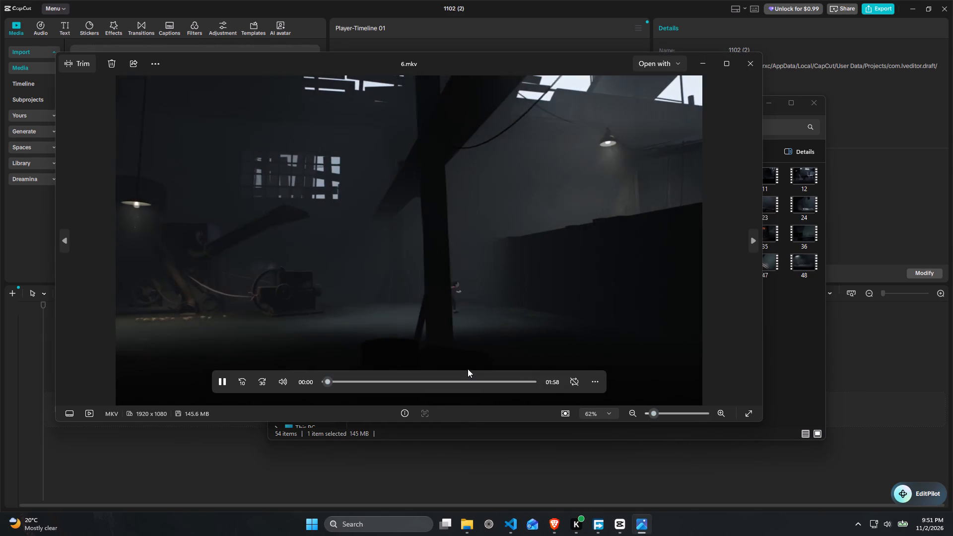
{"action": "left_click", "coordinate": [457, 375]}
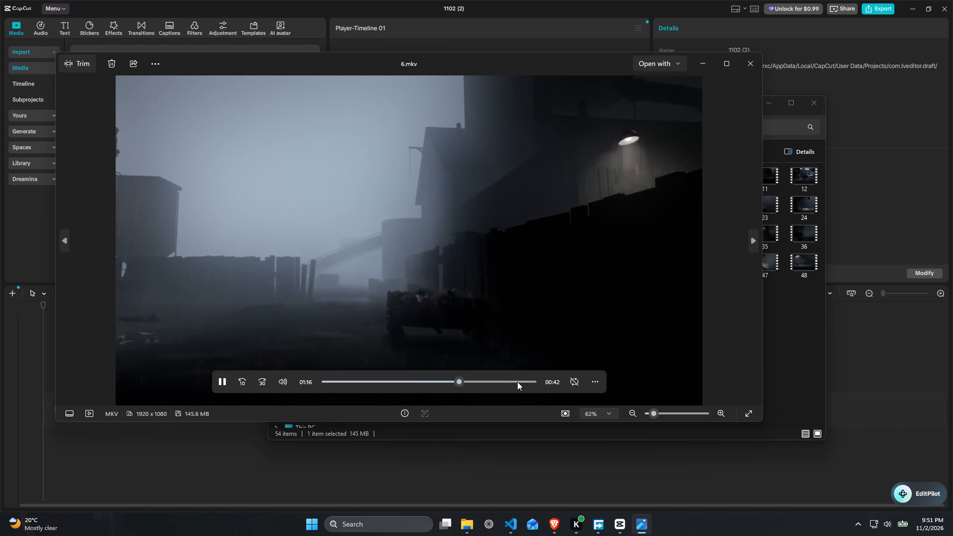
{"action": "left_click", "coordinate": [406, 375]}
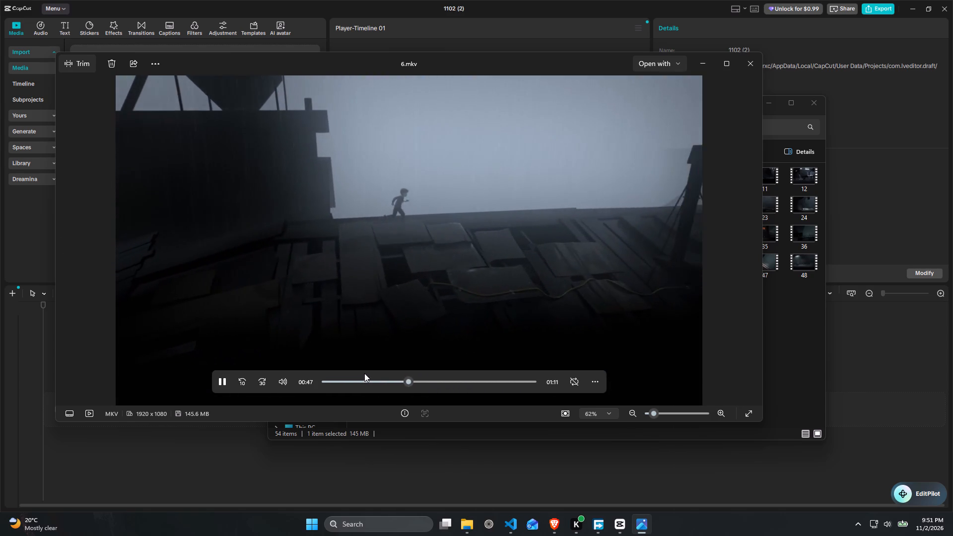
{"action": "left_click", "coordinate": [348, 379]}
{"action": "left_click", "coordinate": [330, 380]}
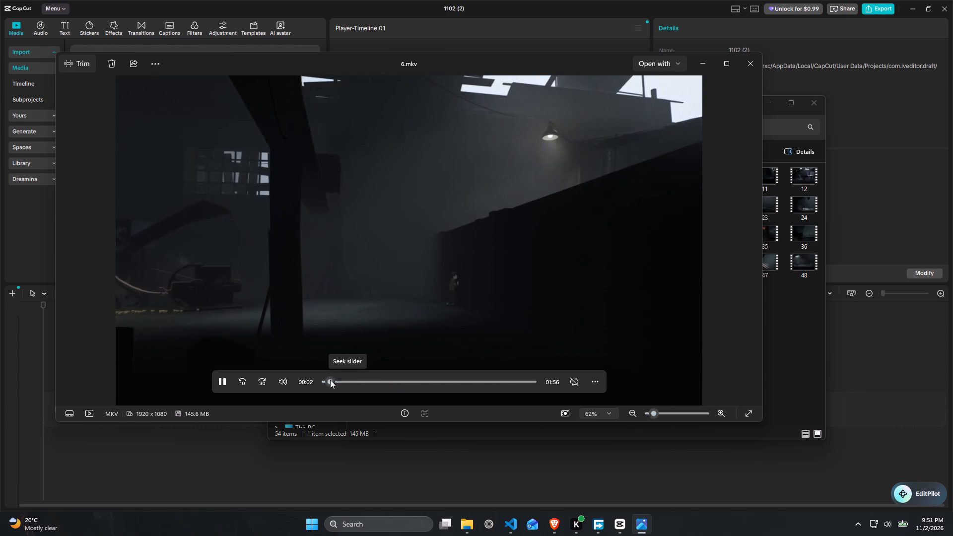
{"action": "left_click", "coordinate": [354, 381]}
{"action": "left_click", "coordinate": [375, 381]}
{"action": "left_click", "coordinate": [391, 384]}
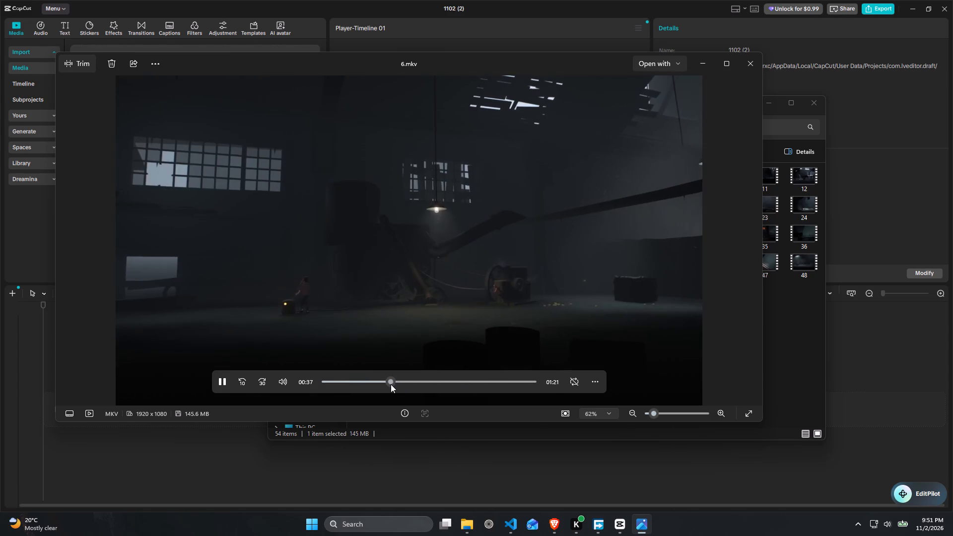
{"action": "left_click", "coordinate": [407, 386]}
{"action": "left_click", "coordinate": [424, 385]}
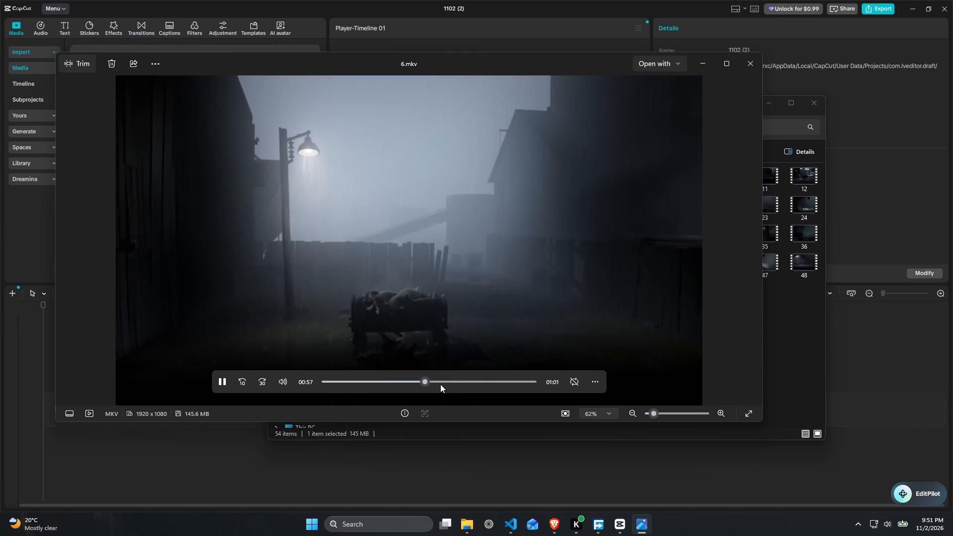
{"action": "left_click", "coordinate": [448, 384]}
{"action": "left_click", "coordinate": [411, 380]}
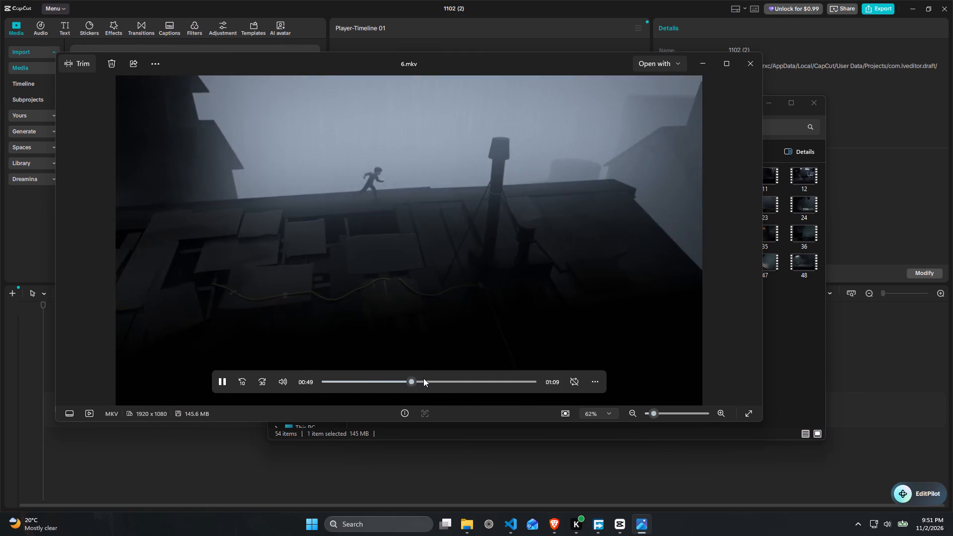
{"action": "key", "text": "space"}
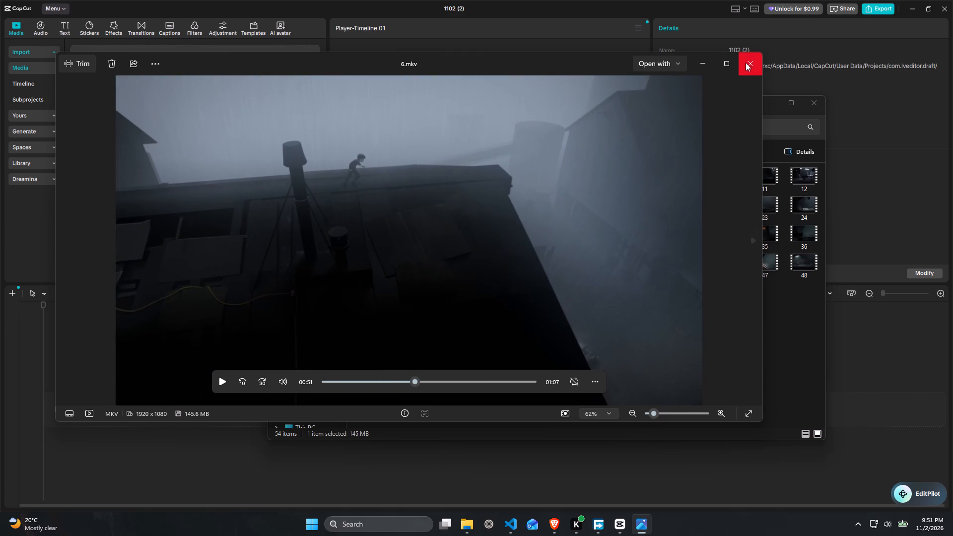
{"action": "left_click", "coordinate": [749, 62]}
Import clip 6 from the inside folder into the CapCut project's media and place it at the start of the timeline.
{"action": "left_click", "coordinate": [769, 105]}
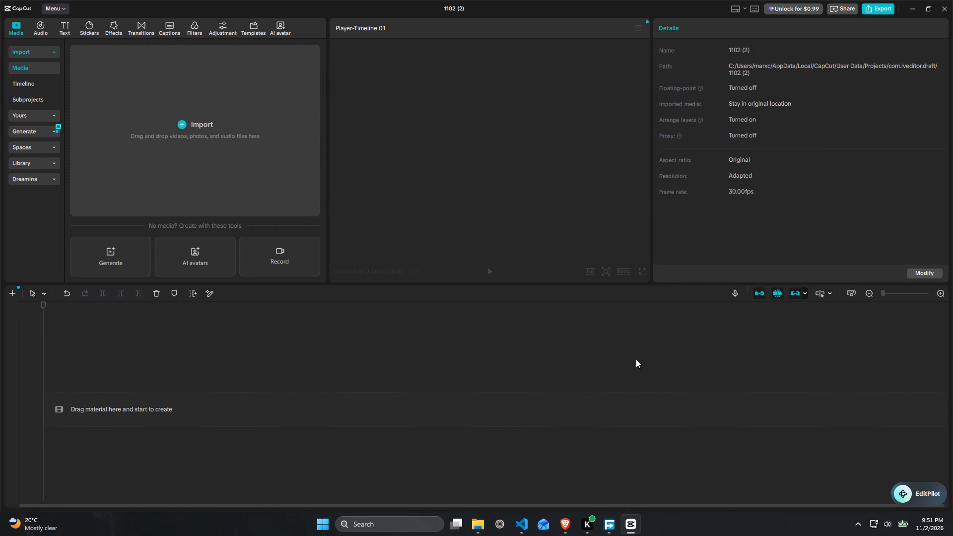
{"action": "left_click", "coordinate": [477, 525]}
{"action": "left_click_drag", "start_coordinate": [571, 183], "coordinate": [384, 164]}
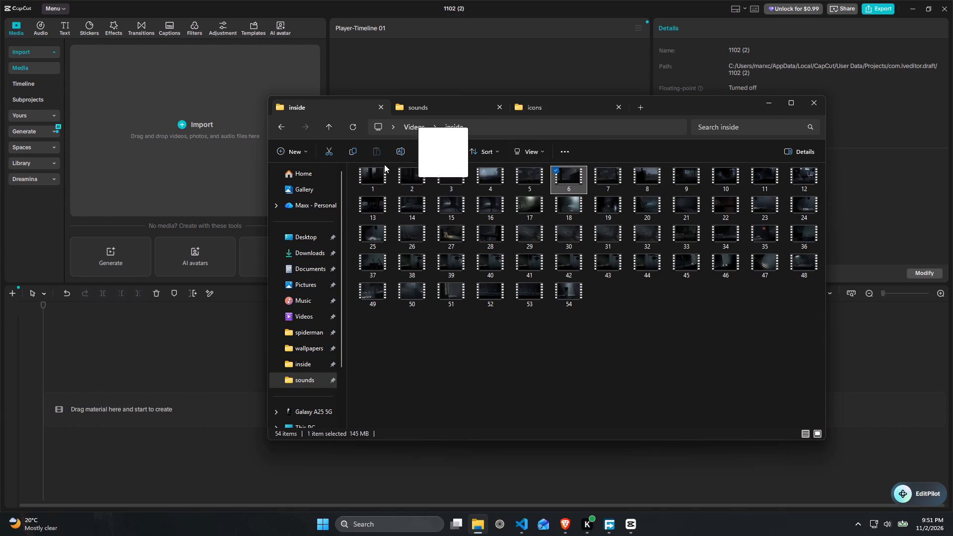
{"action": "left_click_drag", "start_coordinate": [384, 164], "coordinate": [158, 143]}
{"action": "left_click_drag", "start_coordinate": [103, 87], "coordinate": [108, 248]}
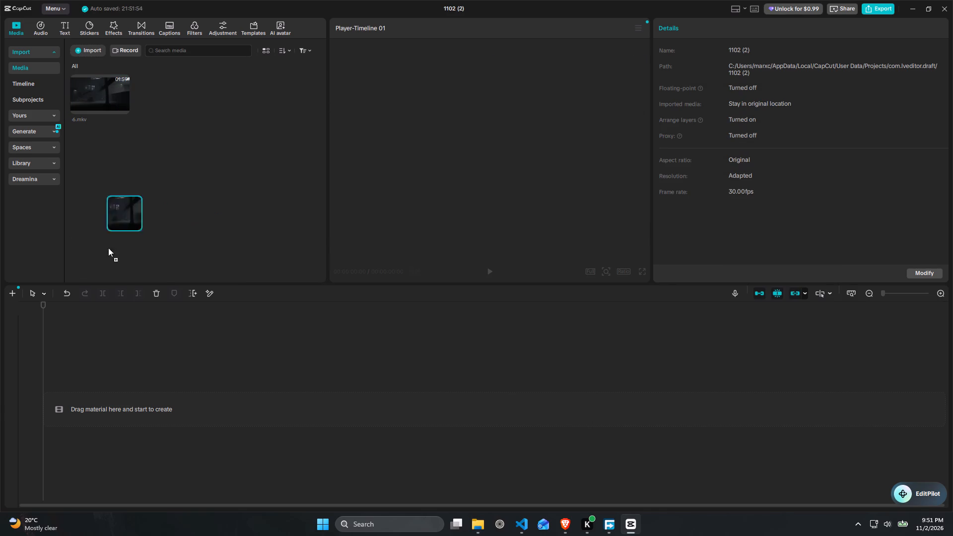
{"action": "left_click_drag", "start_coordinate": [108, 248], "coordinate": [68, 364]}
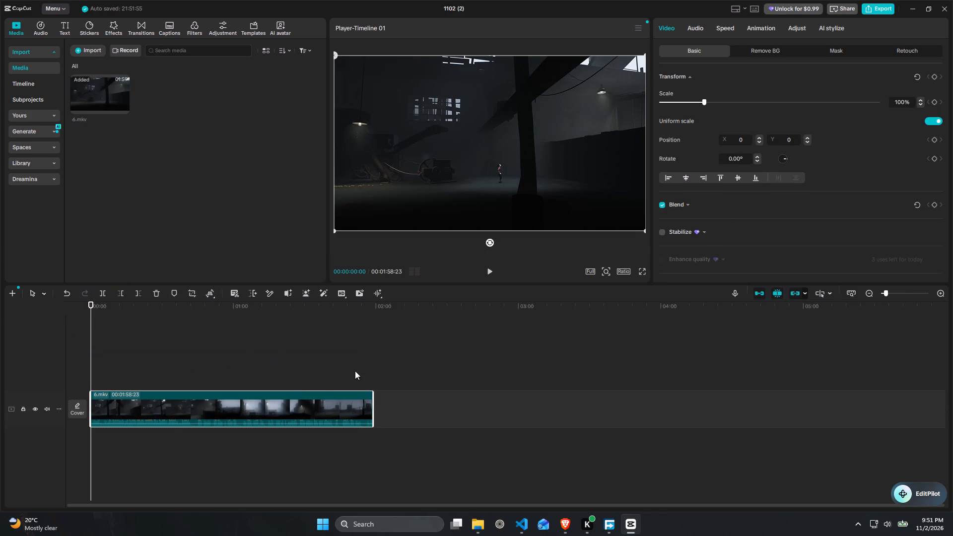
Trim off the beginning of the 6.mkv clip up to 00:00:43:19 and briefly play back the new start.
{"action": "key", "text": "space"}
{"action": "left_click_drag", "start_coordinate": [177, 306], "coordinate": [192, 309]}
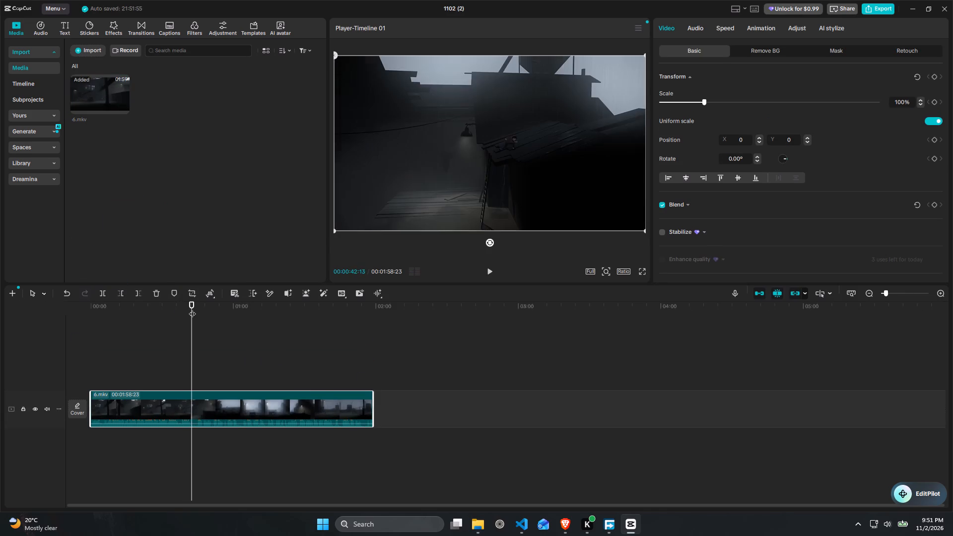
{"action": "key", "text": "space"}
{"action": "key", "text": "space"}
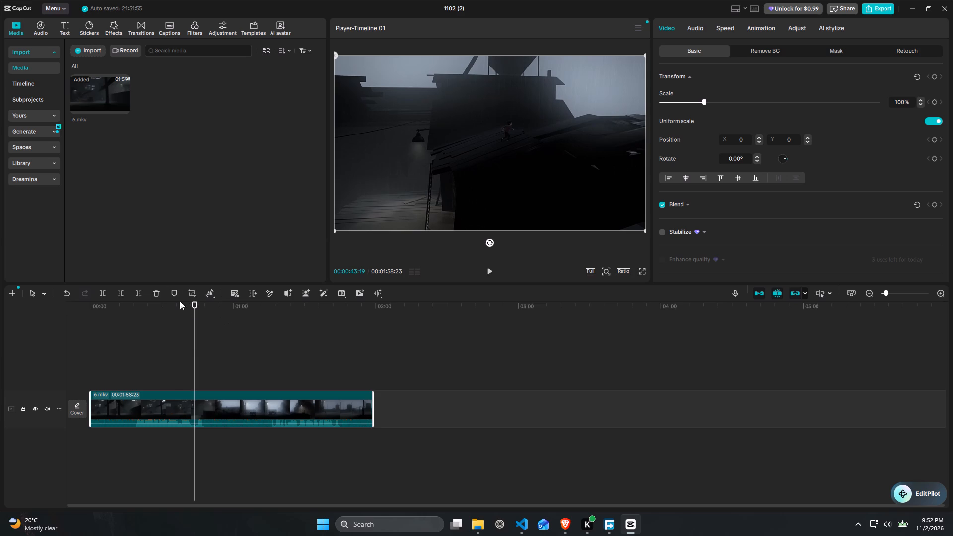
{"action": "left_click", "coordinate": [125, 295]}
{"action": "key", "text": "space"}
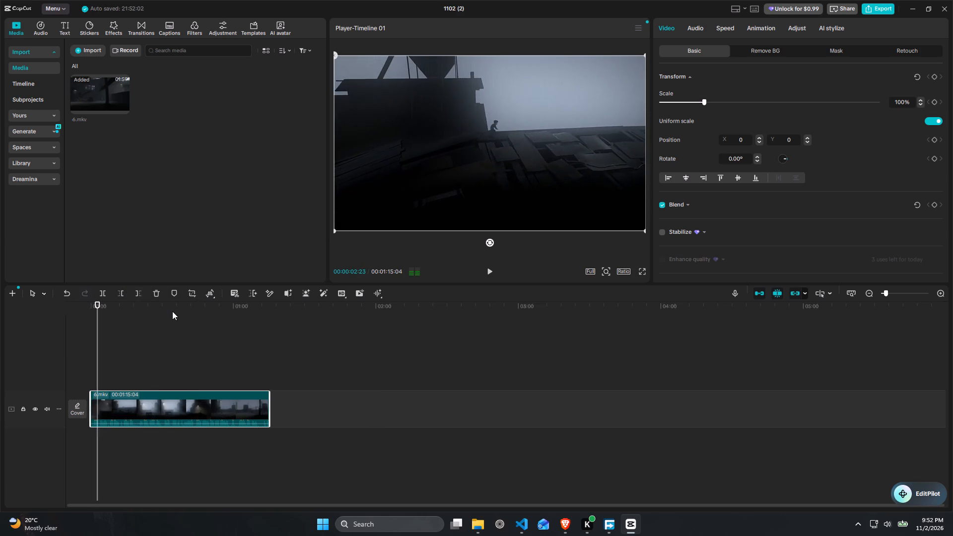
{"action": "key", "text": "space"}
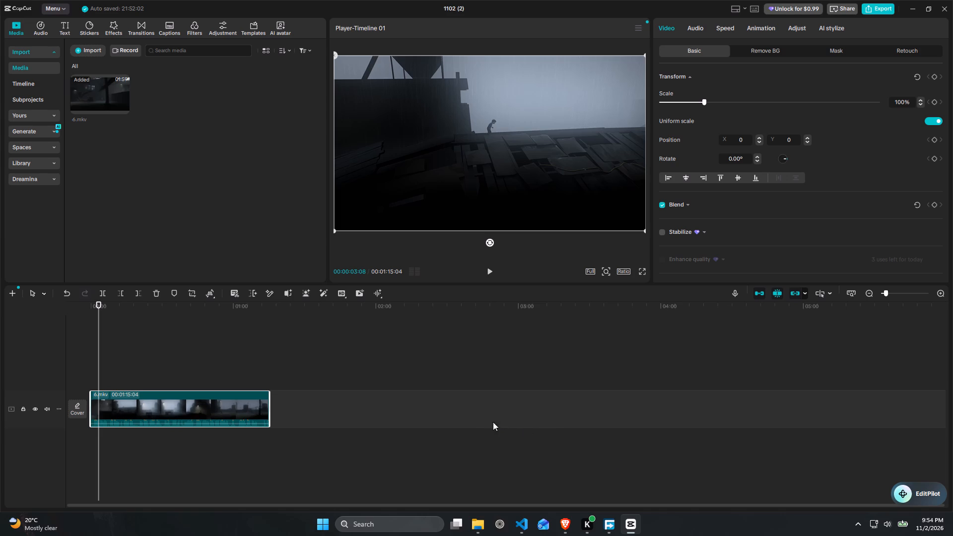
Switch to Brave and search the web in a new tab for "confidence", refined to "confidence meaning".
{"action": "left_click", "coordinate": [567, 526]}
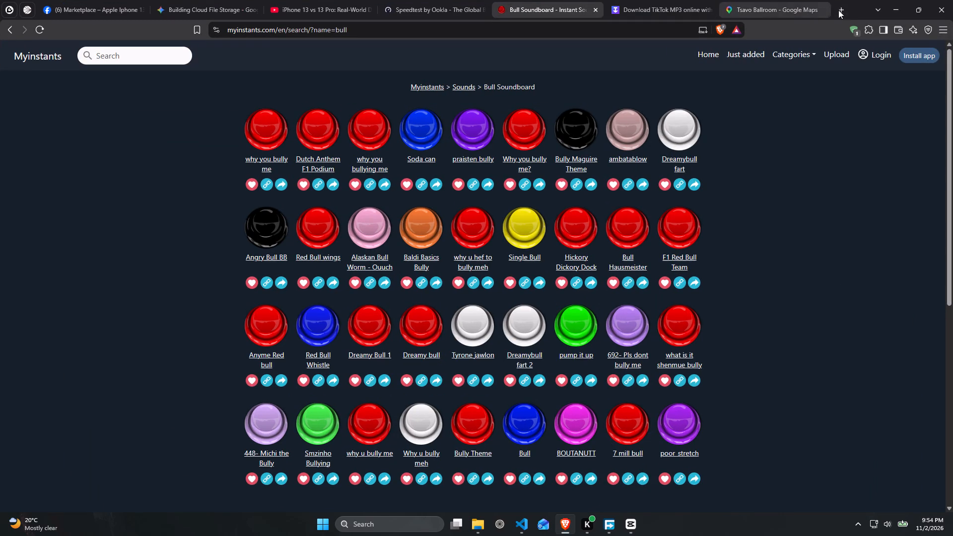
{"action": "left_click", "coordinate": [838, 8]}
{"action": "left_click", "coordinate": [483, 145]}
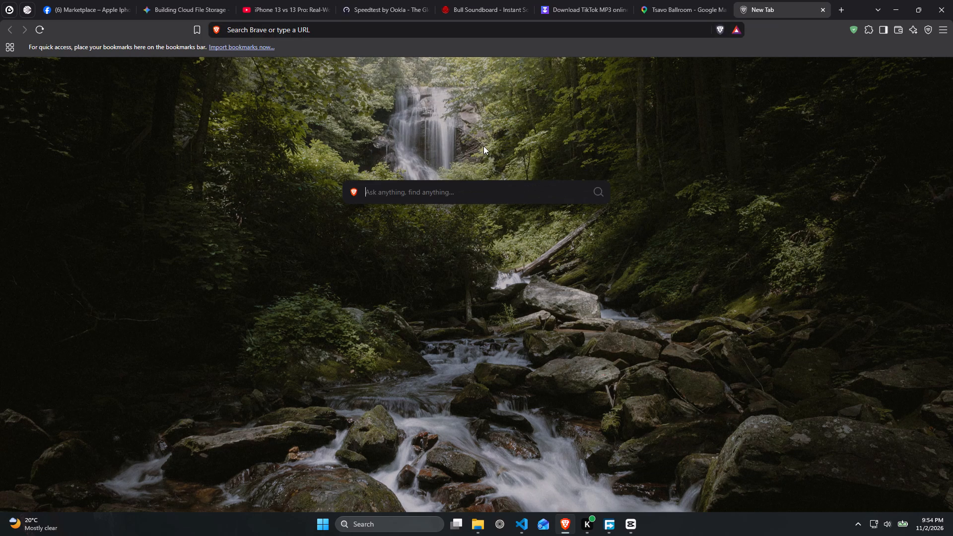
{"action": "type", "text": "confi"}
{"action": "type", "text": "dence"}
{"action": "key", "text": "Return"}
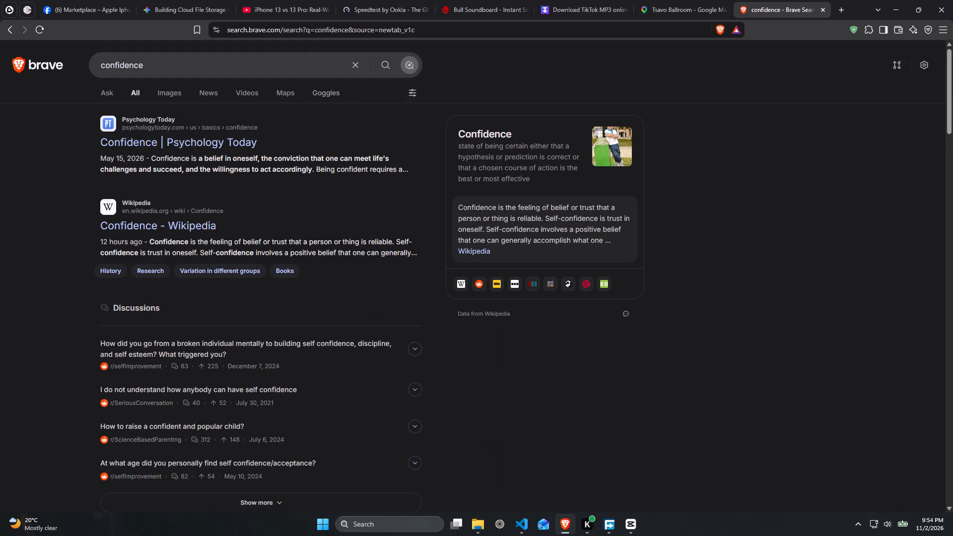
{"action": "left_click", "coordinate": [172, 70]}
{"action": "key", "text": "space"}
{"action": "type", "text": "meaning'"}
{"action": "key", "text": "BackSpace"}
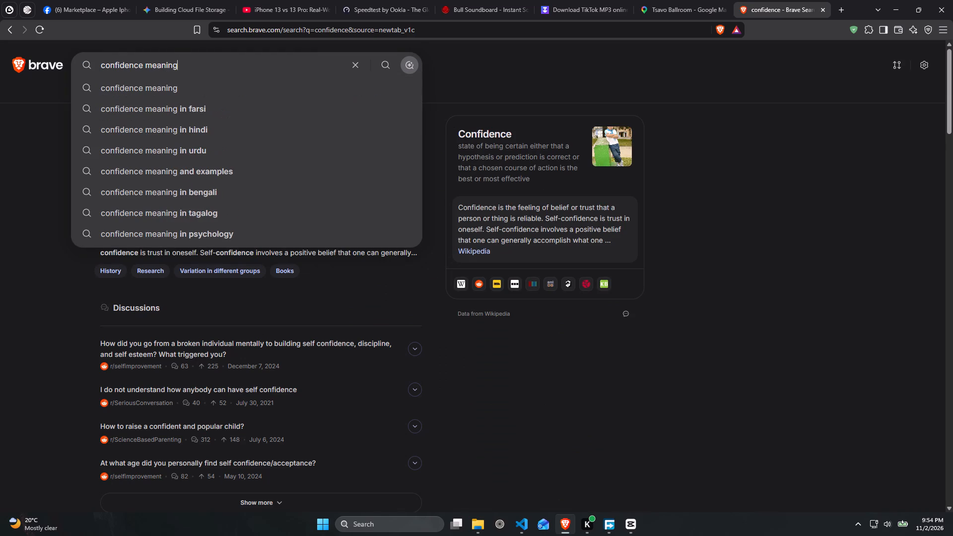
{"action": "key", "text": "Return"}
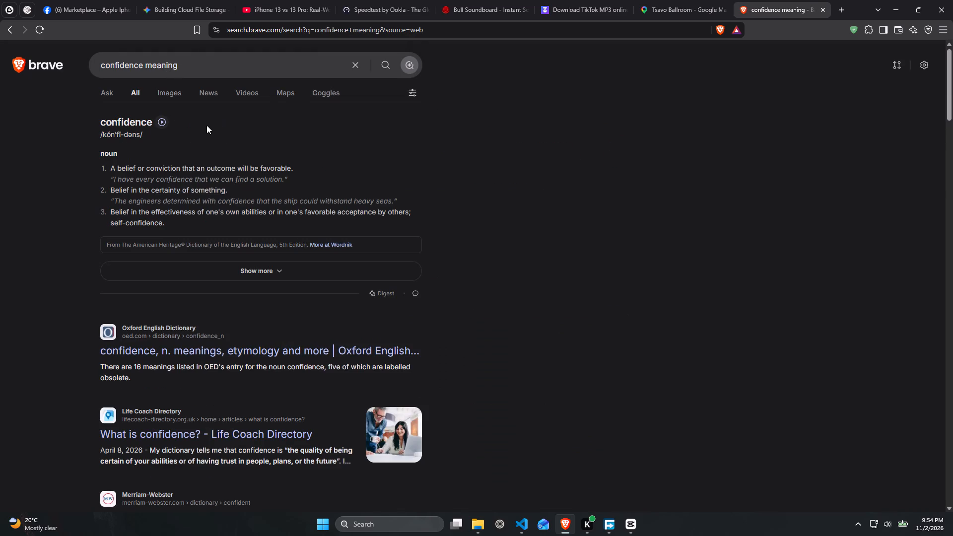
{"action": "left_click", "coordinate": [903, 8]}
Switch to Zen, search for "confidence meaning" and look through the results page.
{"action": "left_click", "coordinate": [499, 527]}
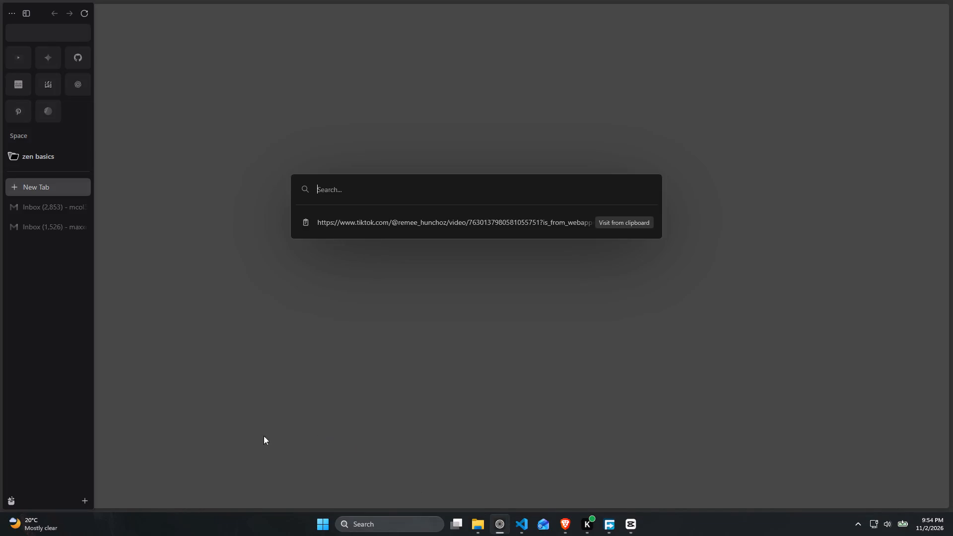
{"action": "type", "text": "confidence meaning"}
{"action": "key", "text": "Return"}
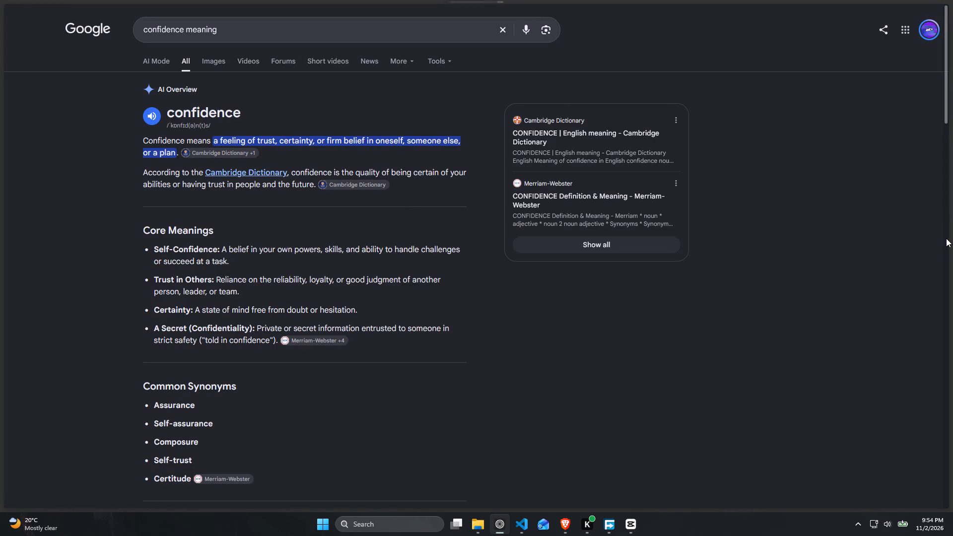
{"action": "left_click_drag", "start_coordinate": [948, 251], "coordinate": [912, 253]}
{"action": "left_click_drag", "start_coordinate": [948, 226], "coordinate": [901, 0]}
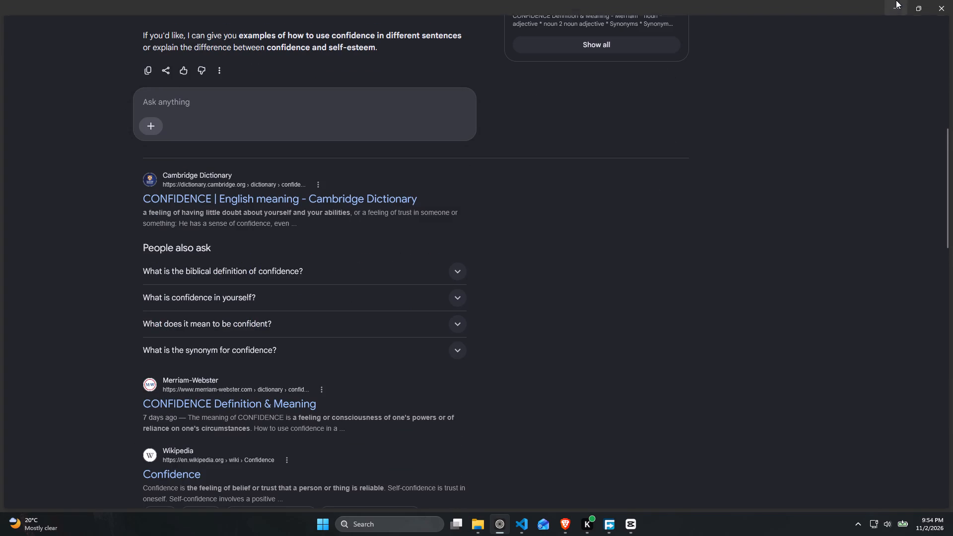
Float the Zen window over the CapCut editor, return to the top of the confidence results and narrow the window to a slim column.
{"action": "left_click_drag", "start_coordinate": [853, 8], "coordinate": [767, 66]}
{"action": "scroll", "coordinate": [588, 231], "scroll_direction": "up", "scroll_amount": 9}
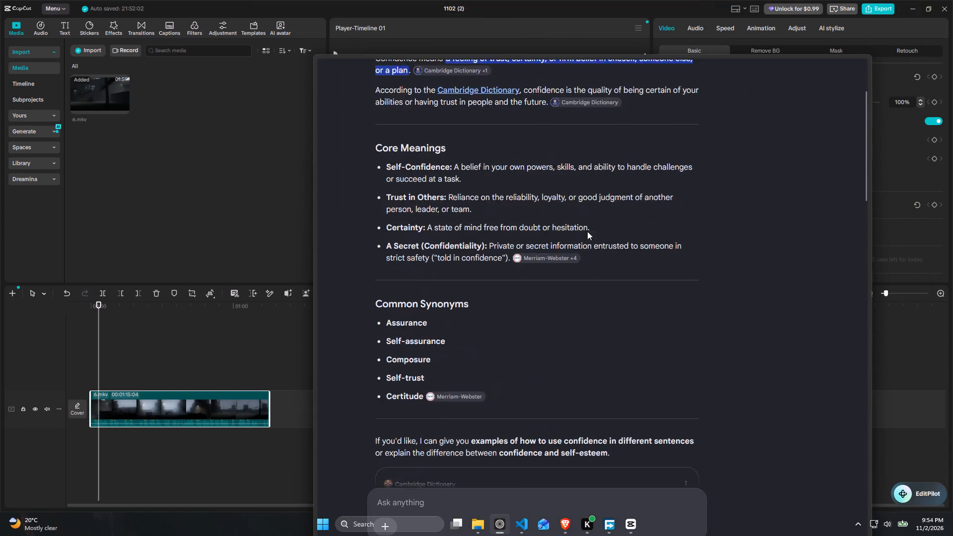
{"action": "scroll", "coordinate": [587, 231], "scroll_direction": "up", "scroll_amount": 4}
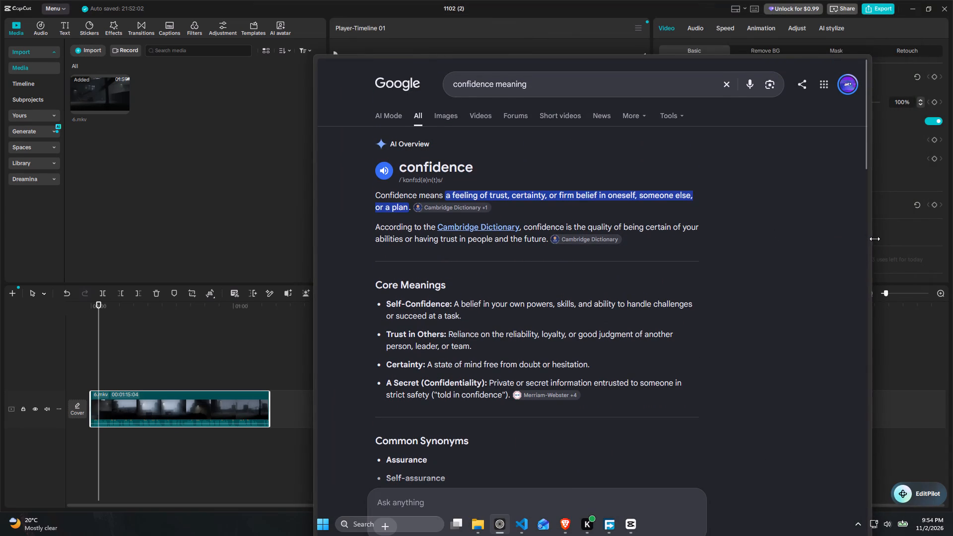
{"action": "left_click_drag", "start_coordinate": [875, 239], "coordinate": [606, 251]}
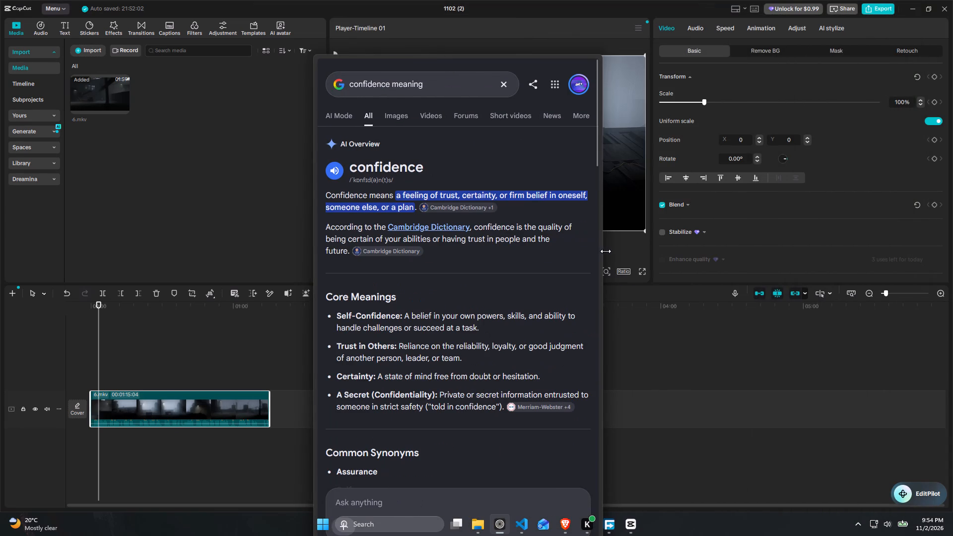
{"action": "left_click_drag", "start_coordinate": [606, 251], "coordinate": [510, 256]}
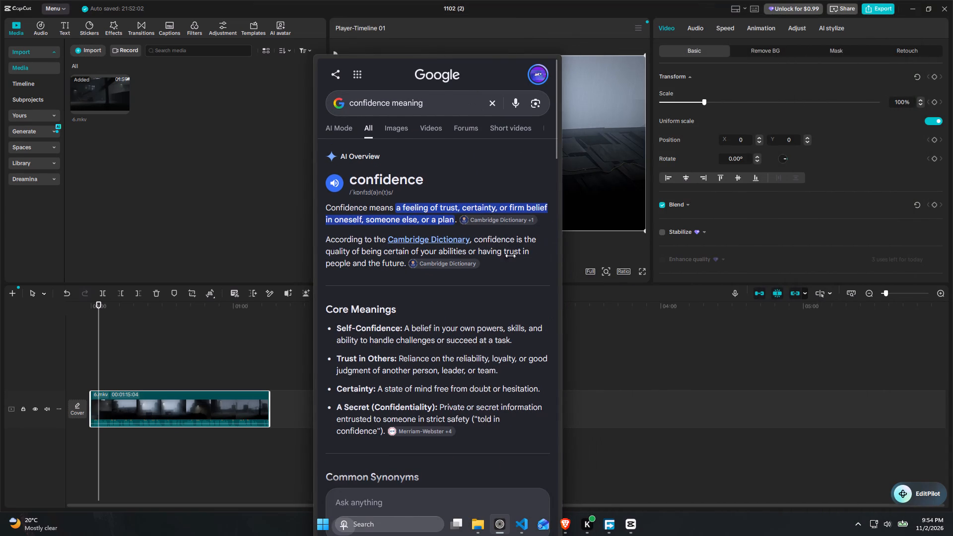
{"action": "left_click_drag", "start_coordinate": [510, 256], "coordinate": [457, 241]}
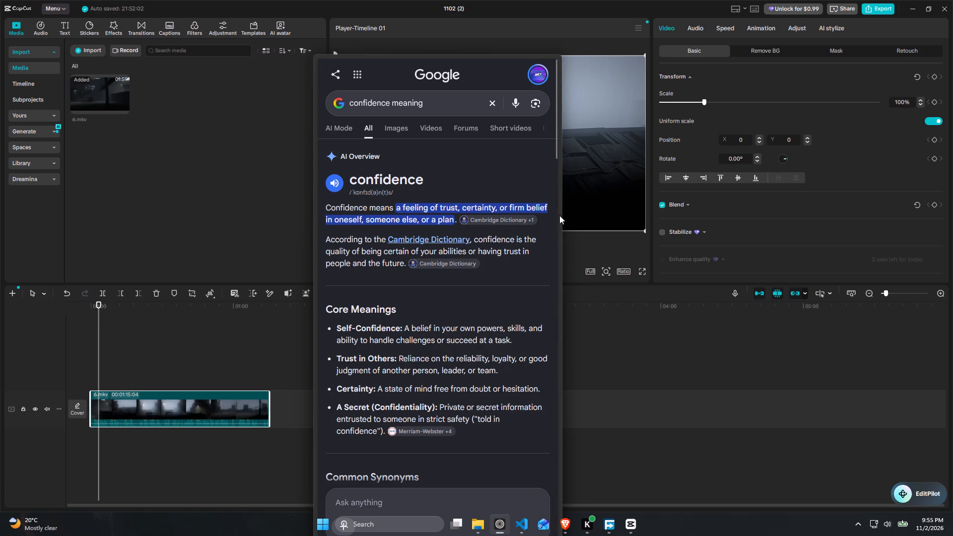
{"action": "left_click_drag", "start_coordinate": [564, 210], "coordinate": [565, 202]}
Try to narrow the floating Zen window further, and move it slightly higher over the CapCut editor.
{"action": "left_click_drag", "start_coordinate": [565, 202], "coordinate": [484, 204]}
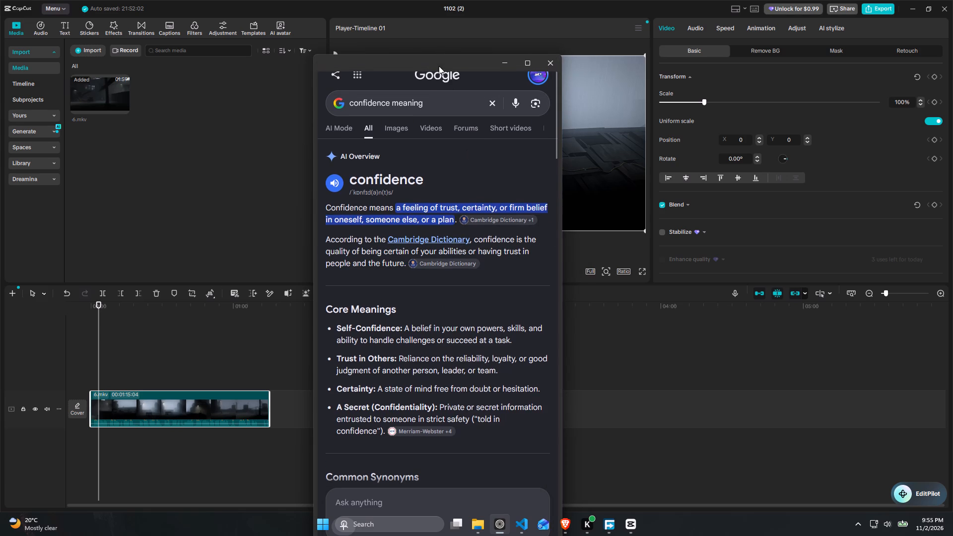
{"action": "left_click_drag", "start_coordinate": [439, 66], "coordinate": [442, 43]}
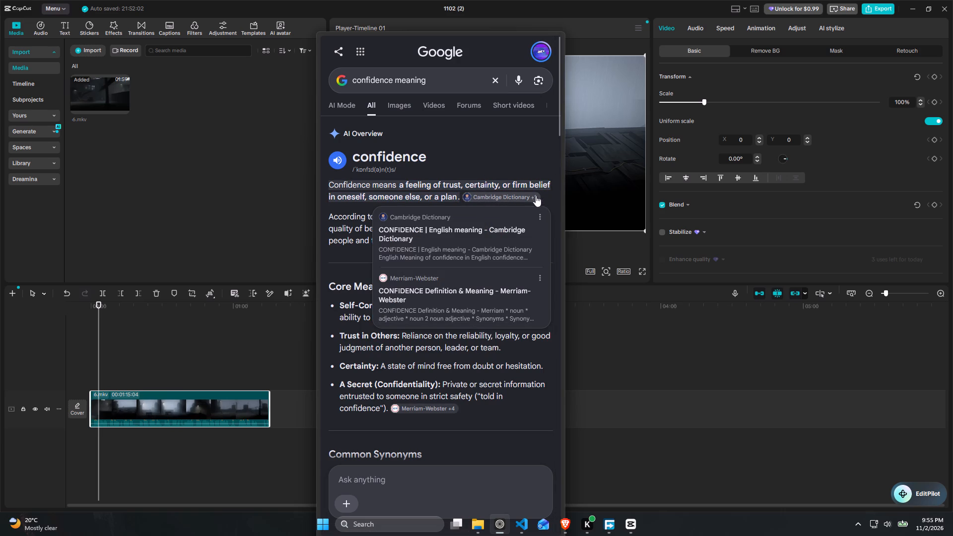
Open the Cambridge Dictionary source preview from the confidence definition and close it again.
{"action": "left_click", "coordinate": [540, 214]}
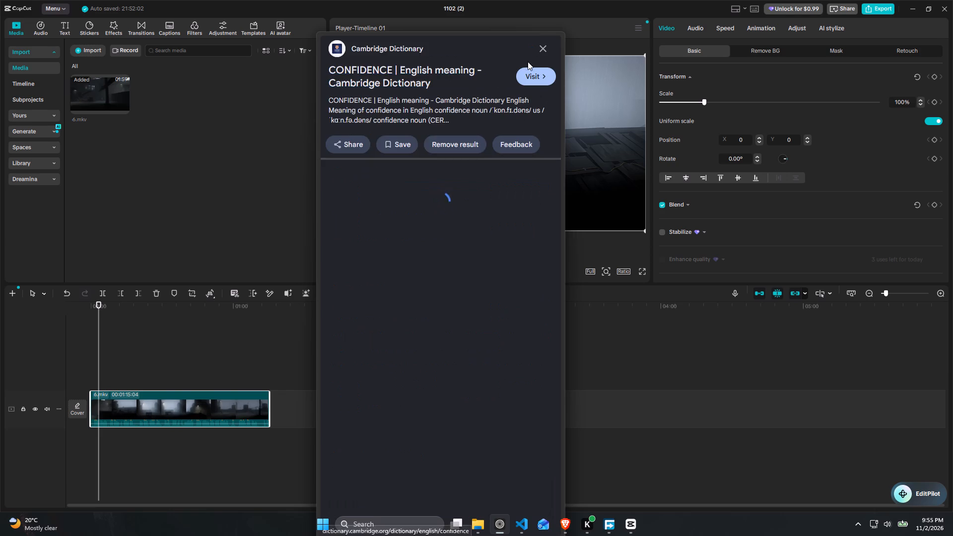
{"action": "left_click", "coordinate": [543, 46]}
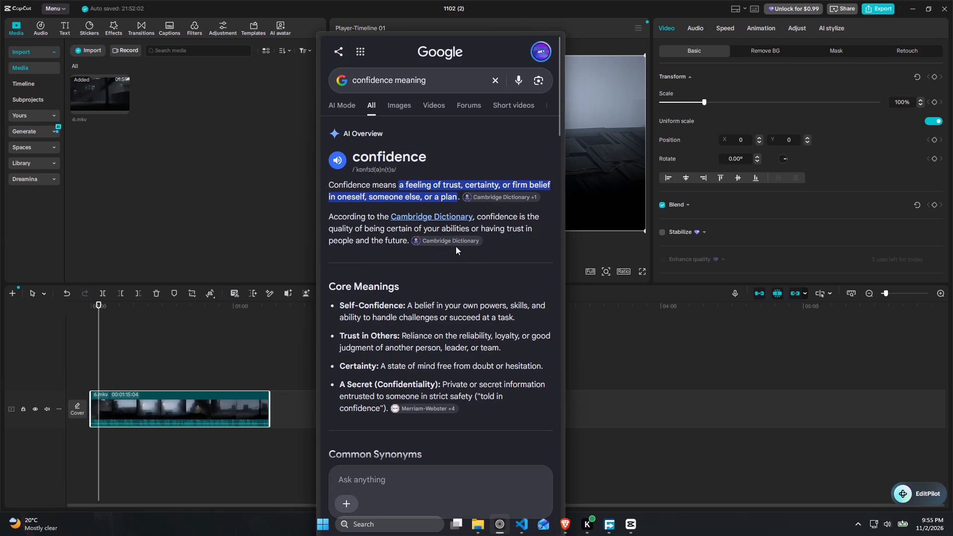
Capture a screen snip of the "confidence" heading, its pronunciation and the highlighted first definition sentence.
{"action": "scroll", "coordinate": [511, 239], "scroll_direction": "up", "scroll_amount": 1}
{"action": "scroll", "coordinate": [466, 326], "scroll_direction": "up", "scroll_amount": 2}
{"action": "scroll", "coordinate": [481, 288], "scroll_direction": "up", "scroll_amount": 1}
{"action": "key", "text": "shift+super+s"}
{"action": "left_click_drag", "start_coordinate": [322, 146], "coordinate": [603, 235]}
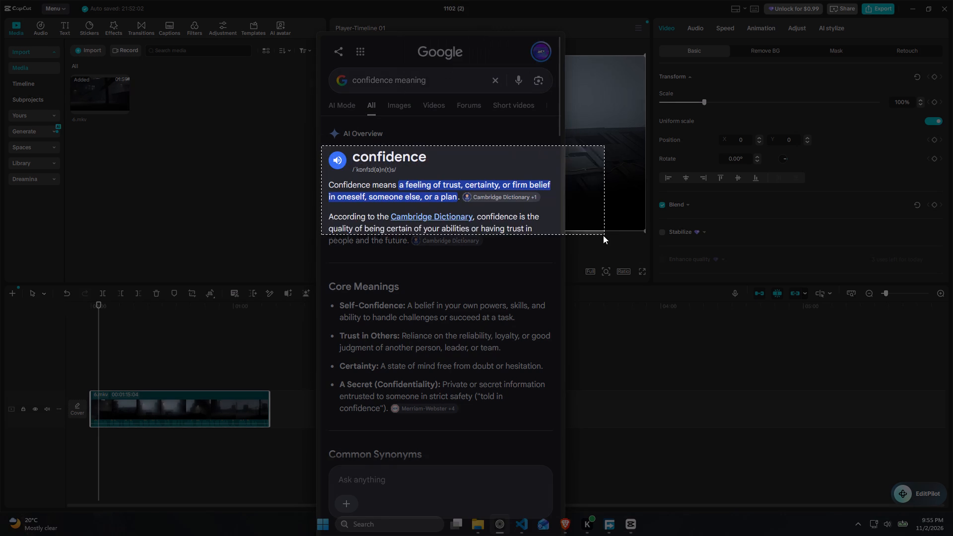
{"action": "left_click_drag", "start_coordinate": [603, 235], "coordinate": [556, 210]}
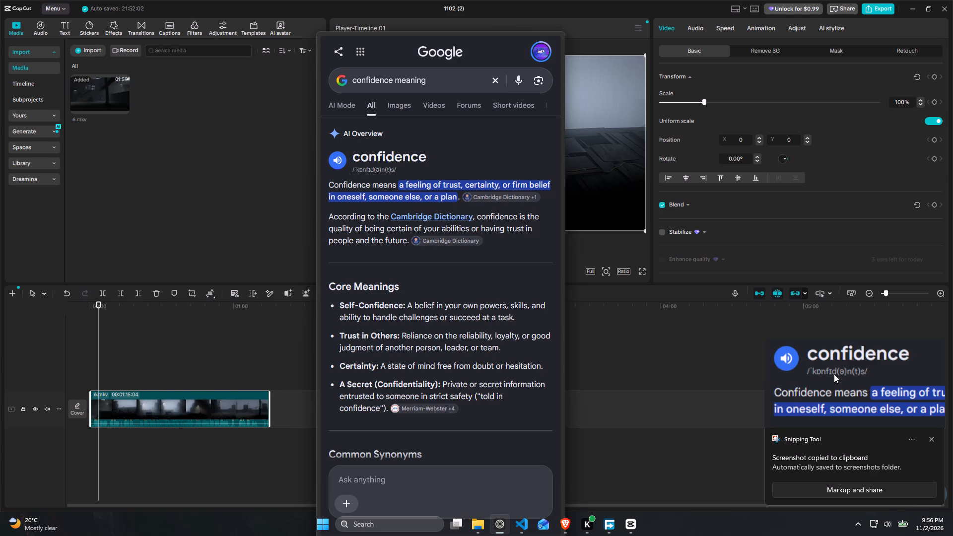
Switch back to the CapCut editor and dismiss the screenshot notification.
{"action": "left_click", "coordinate": [725, 456]}
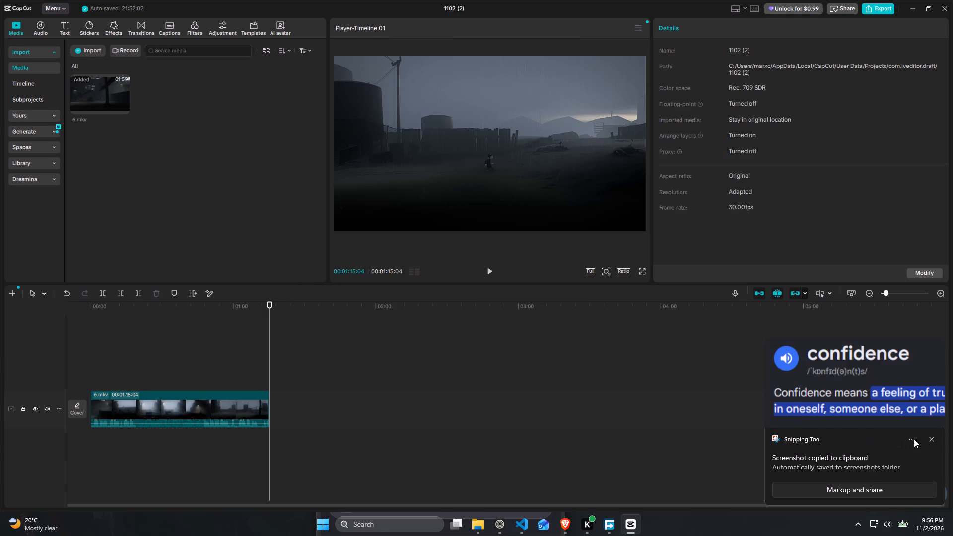
{"action": "left_click", "coordinate": [930, 440]}
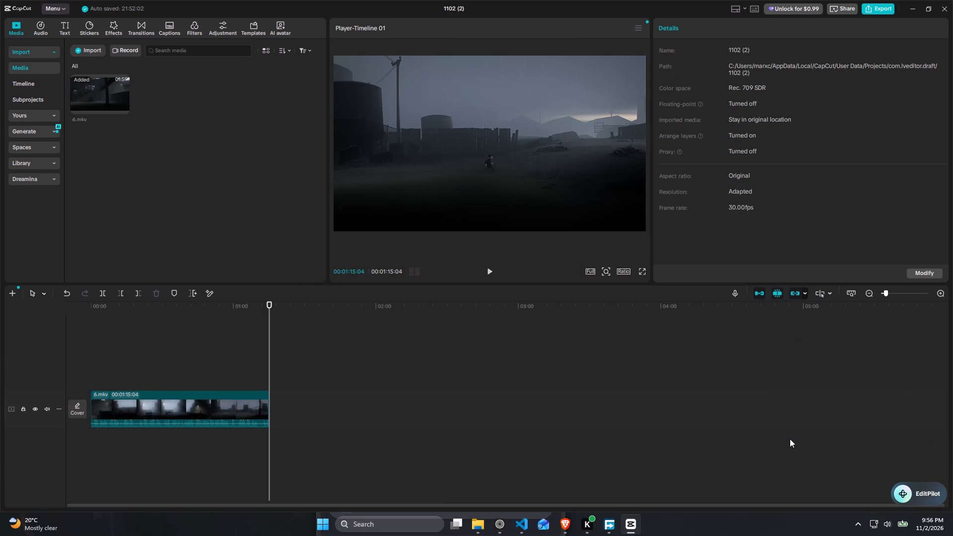
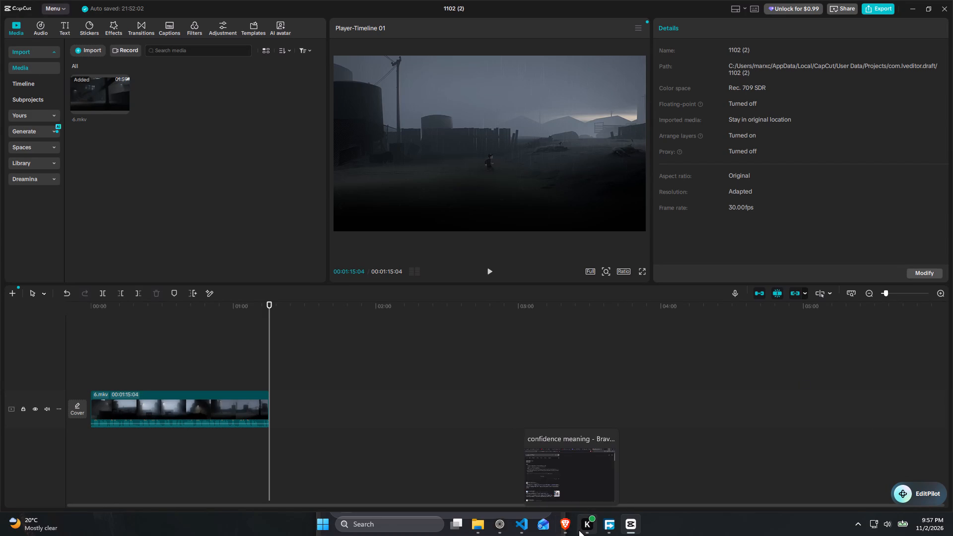
Switch to Brave, search the web for "remove bg" and open Photoroom's Instant Background Remover page.
{"action": "left_click", "coordinate": [565, 530]}
{"action": "left_click_drag", "start_coordinate": [278, 55], "coordinate": [83, 50]}
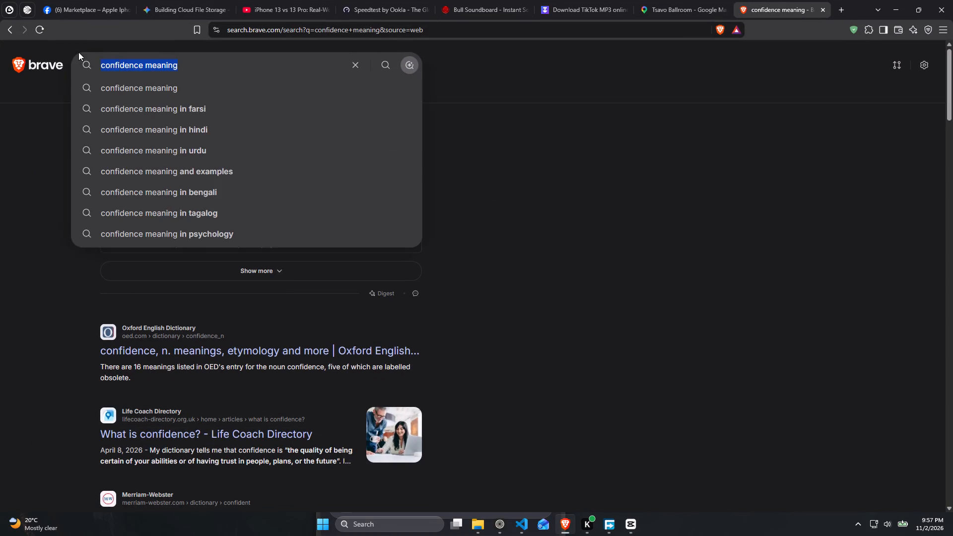
{"action": "type", "text": "remove be"}
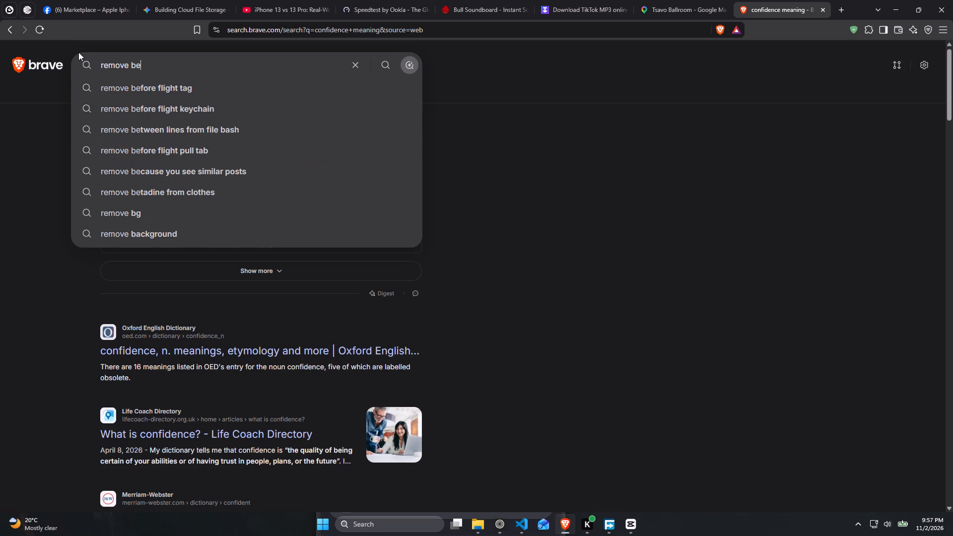
{"action": "key", "text": "BackSpace"}
{"action": "key", "text": "g"}
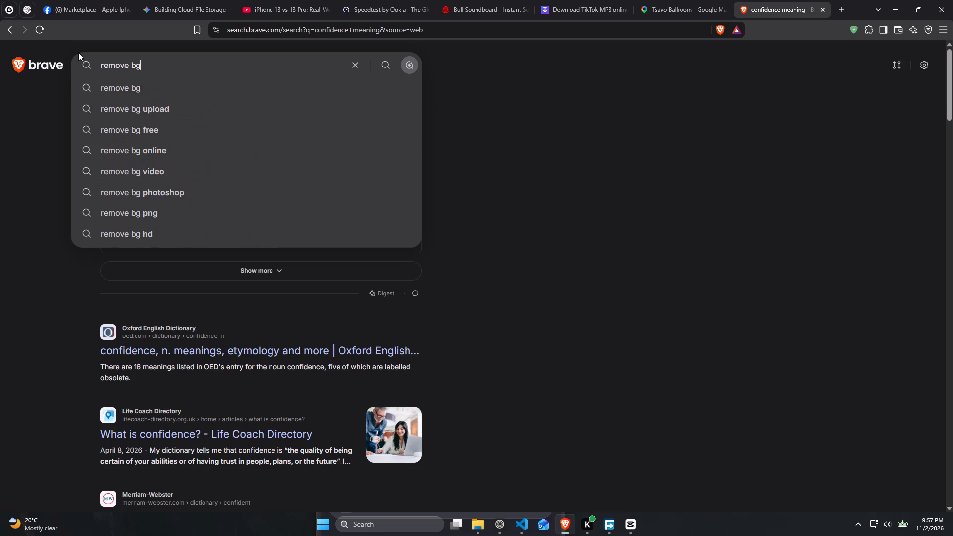
{"action": "key", "text": "Return"}
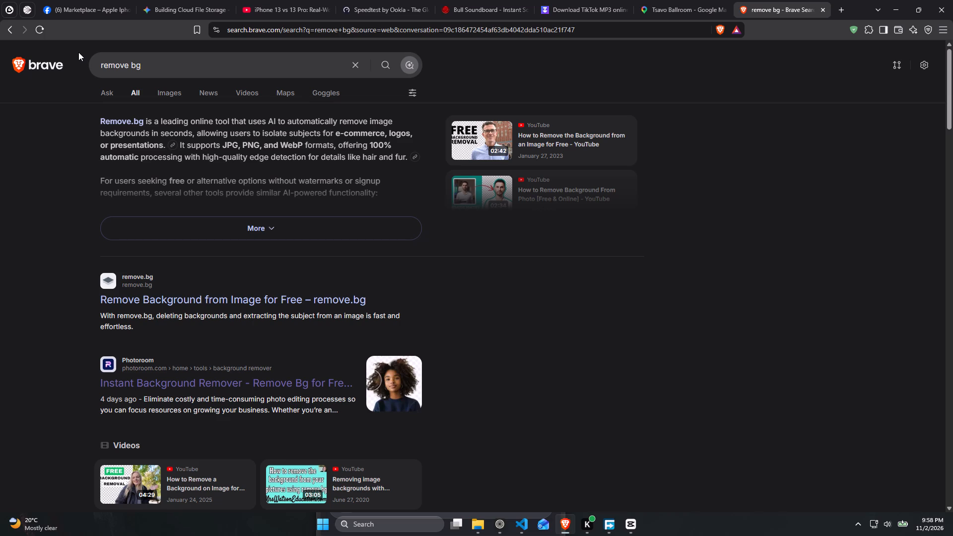
{"action": "left_click", "coordinate": [262, 379]}
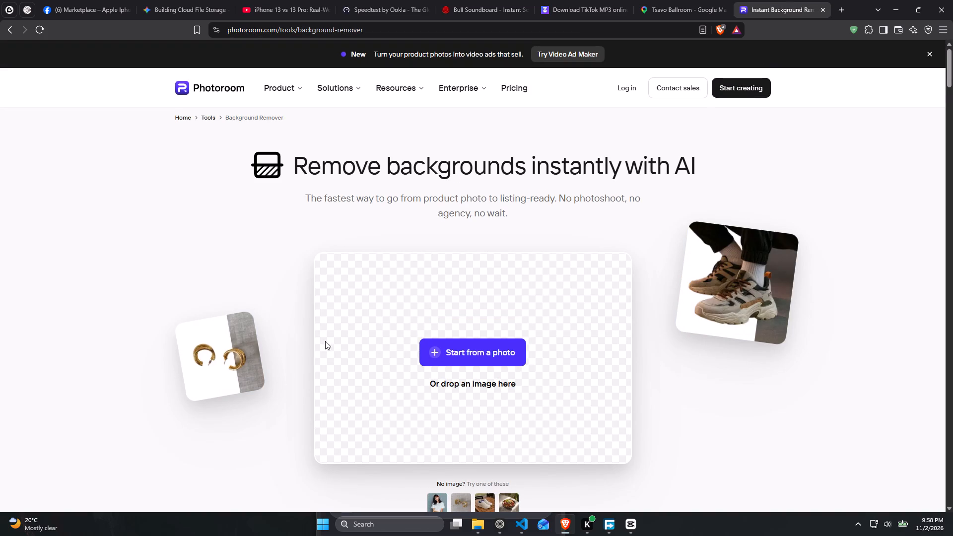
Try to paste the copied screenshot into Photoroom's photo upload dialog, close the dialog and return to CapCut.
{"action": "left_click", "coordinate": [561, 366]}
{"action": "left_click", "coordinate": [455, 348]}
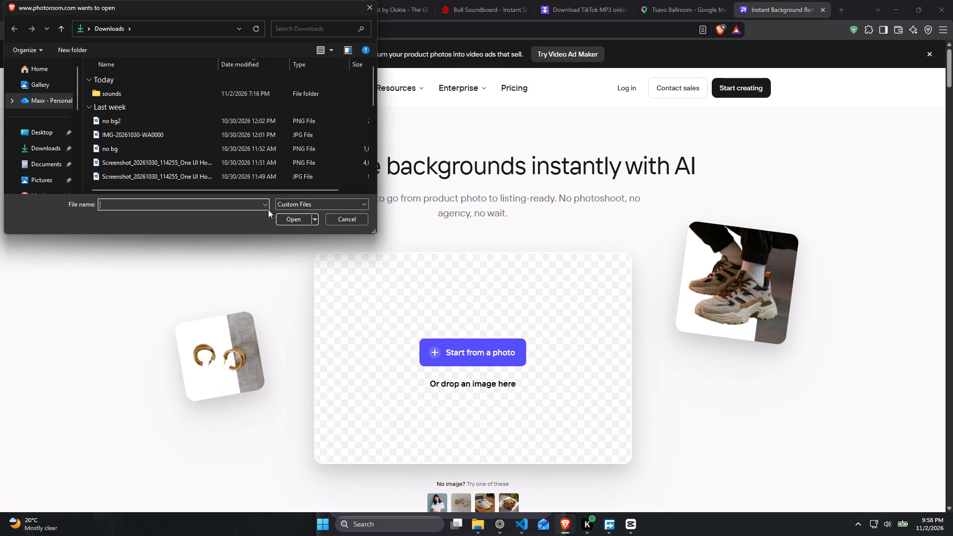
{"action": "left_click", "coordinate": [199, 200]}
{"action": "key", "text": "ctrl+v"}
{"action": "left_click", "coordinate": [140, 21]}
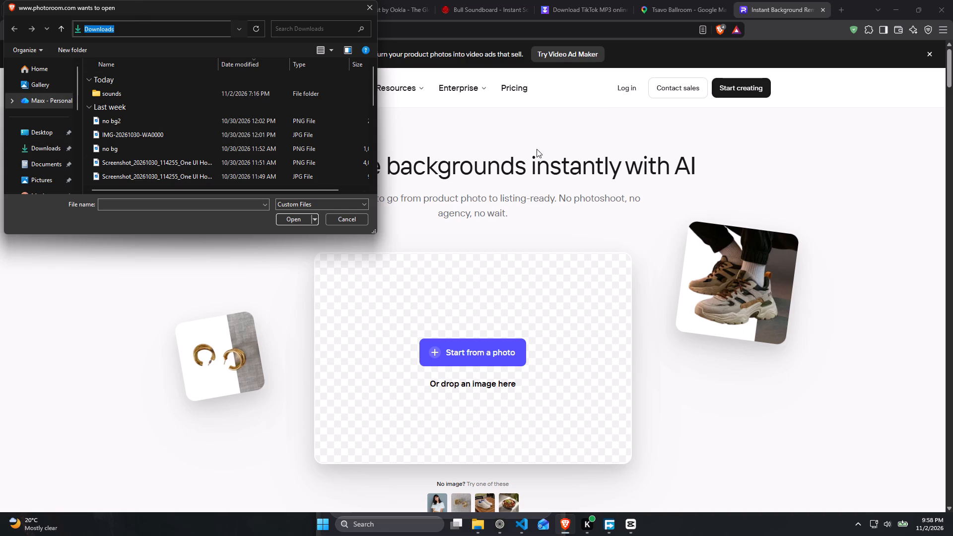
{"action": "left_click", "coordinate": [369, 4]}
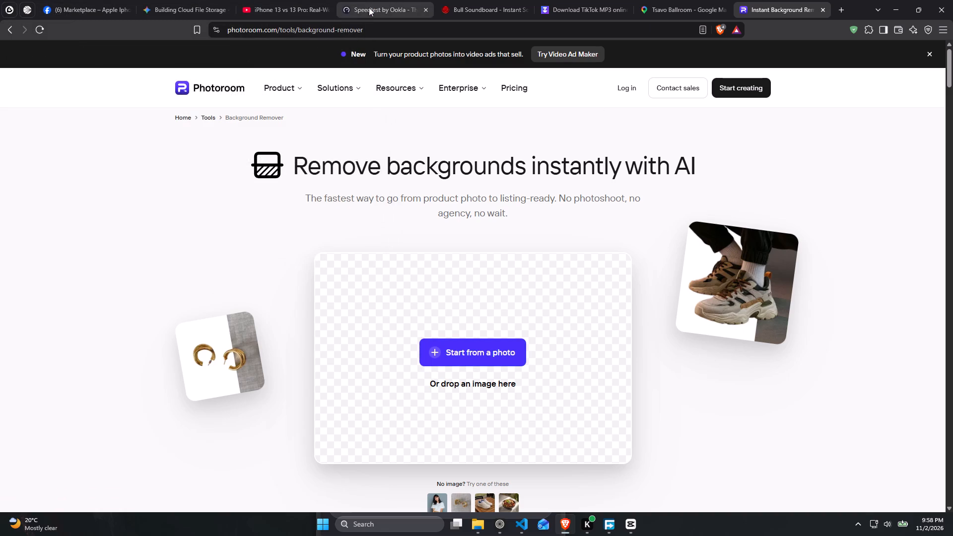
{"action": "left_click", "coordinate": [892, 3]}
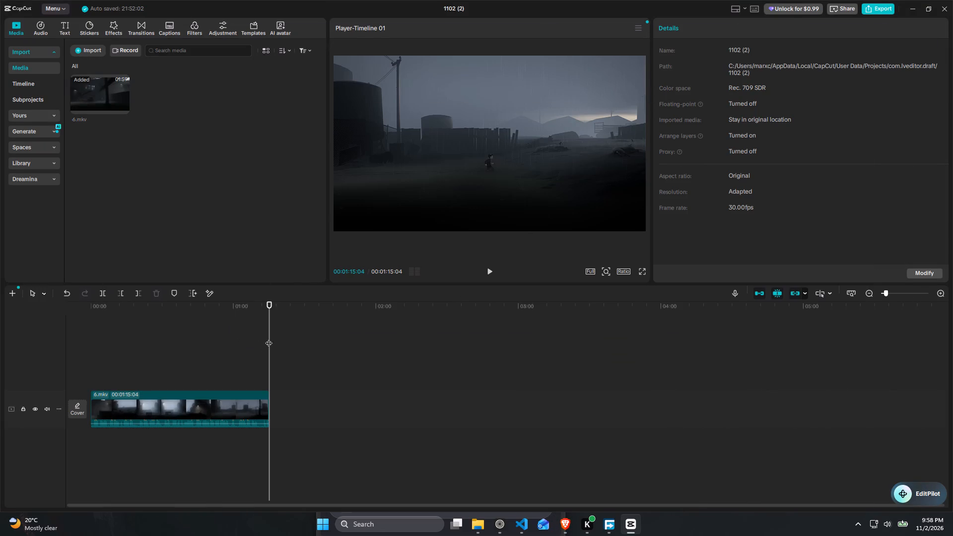
Play the opening of the 6.mkv clip and trim off everything before 00:00:07:28.
{"action": "left_click_drag", "start_coordinate": [131, 310], "coordinate": [83, 301]}
{"action": "key", "text": "space"}
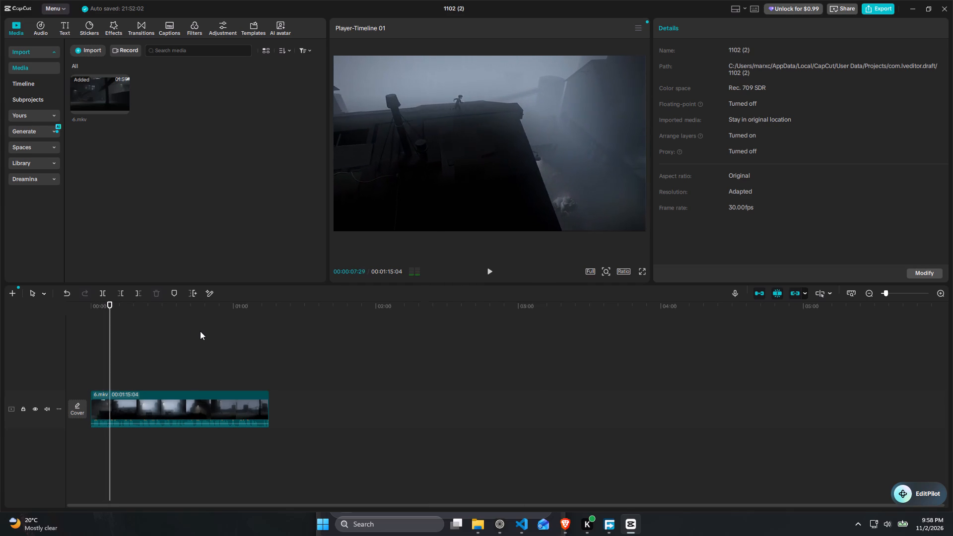
{"action": "key", "text": "space"}
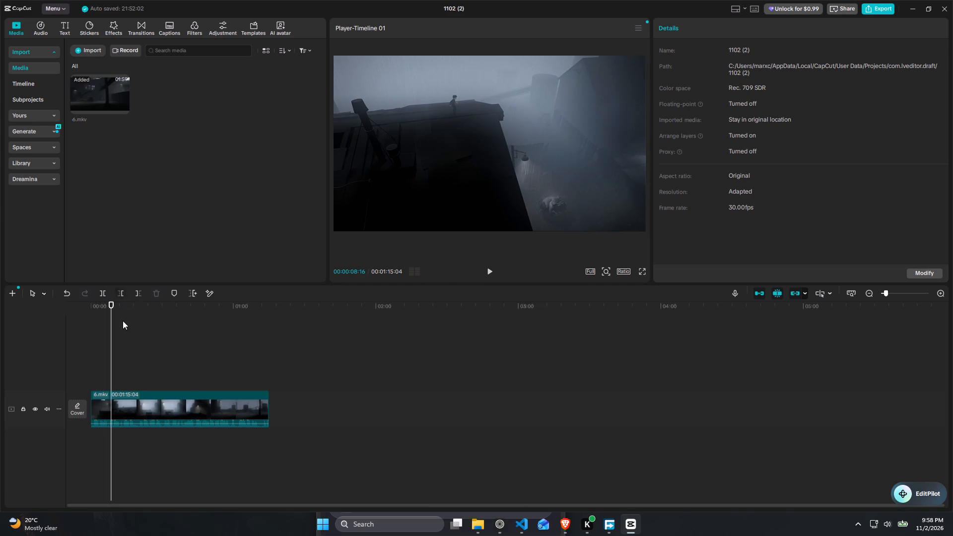
{"action": "left_click", "coordinate": [112, 306]}
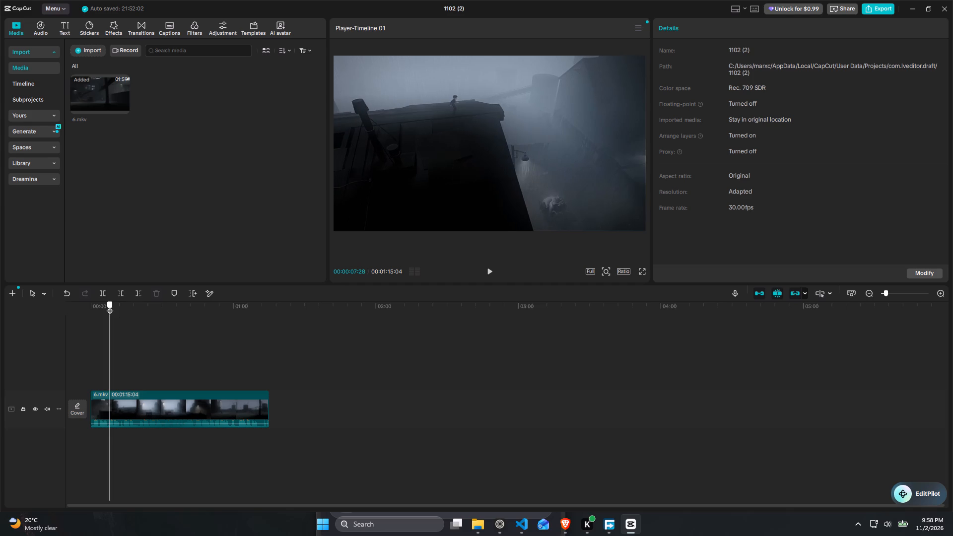
{"action": "left_click", "coordinate": [124, 292]}
Play the shortened 6.mkv clip from its start and split it at 00:00:08:09.
{"action": "key", "text": "space"}
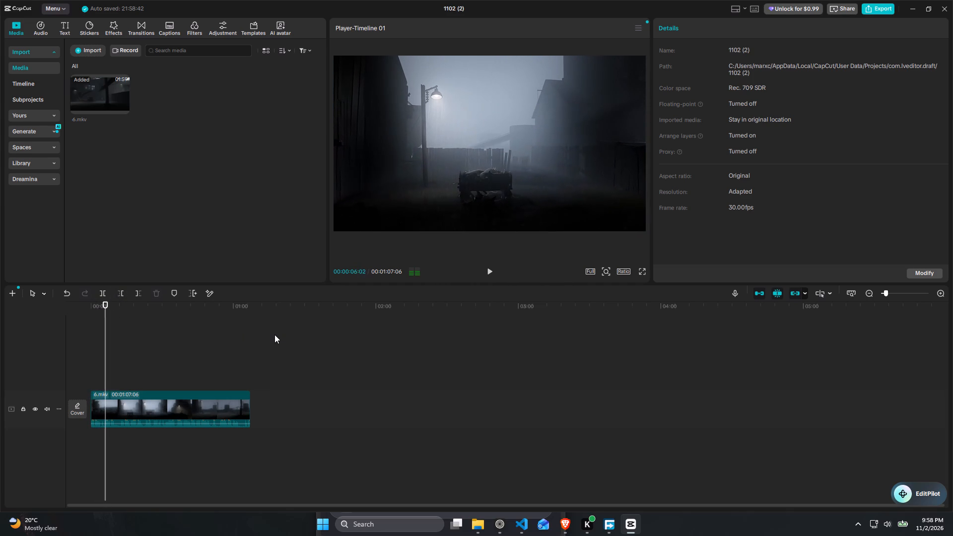
{"action": "key", "text": "space"}
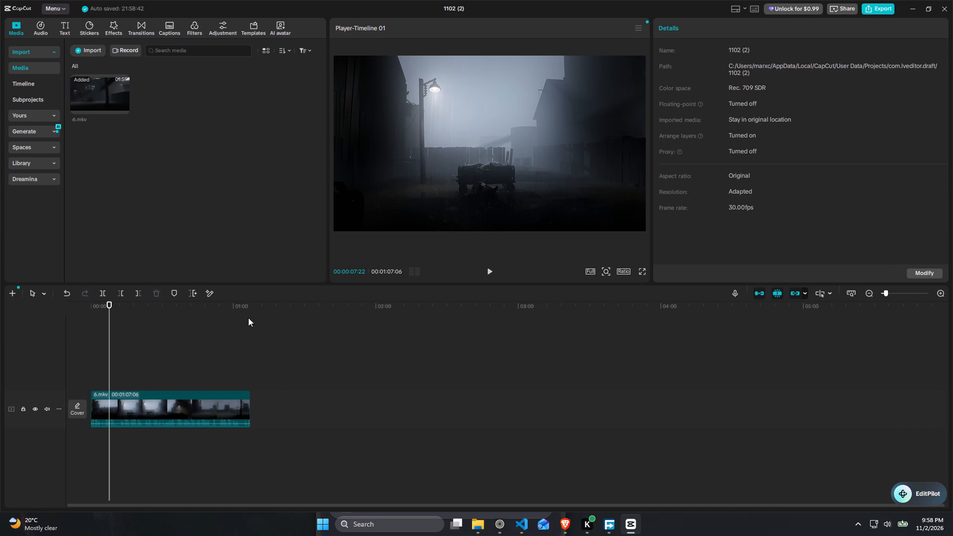
{"action": "key", "text": "space"}
{"action": "key", "text": "space"}
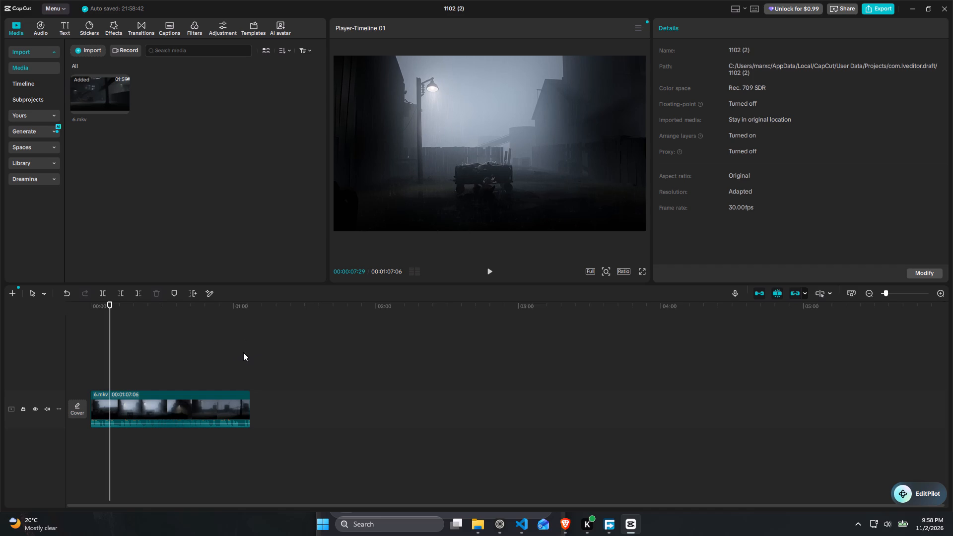
{"action": "key", "text": "space"}
{"action": "key", "text": "space"}
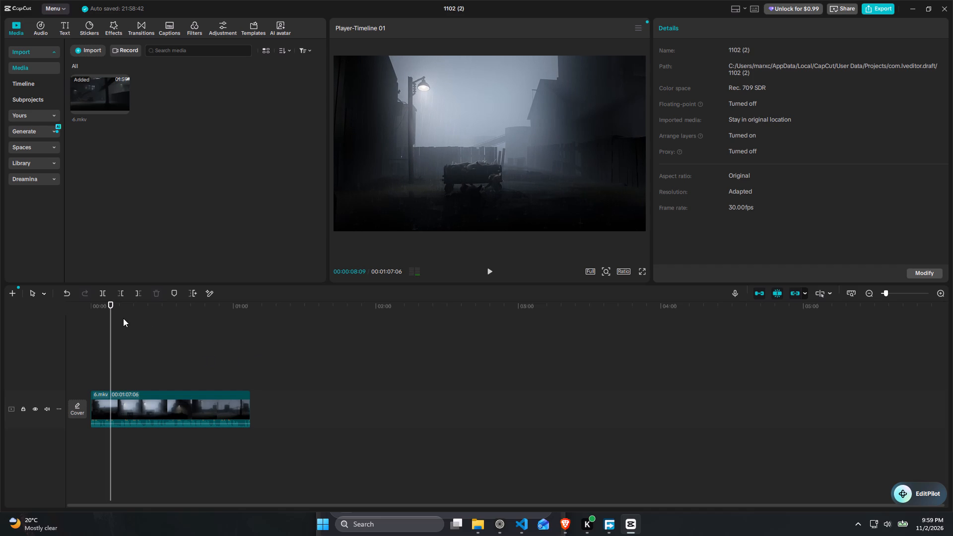
{"action": "left_click", "coordinate": [103, 291]}
Skim the 6.mkv footage after the split, stopping at 00:00:42:00.
{"action": "key", "text": "space"}
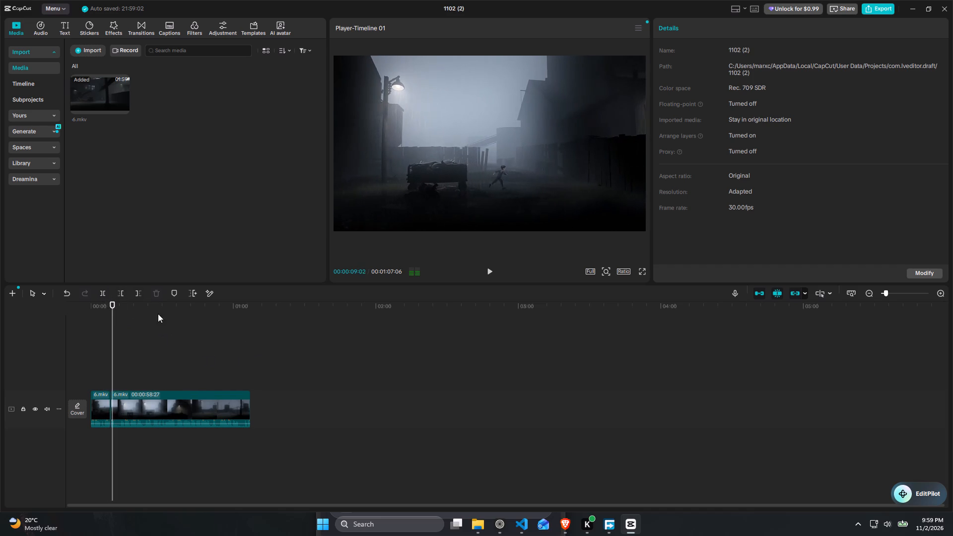
{"action": "left_click_drag", "start_coordinate": [139, 307], "coordinate": [135, 305]}
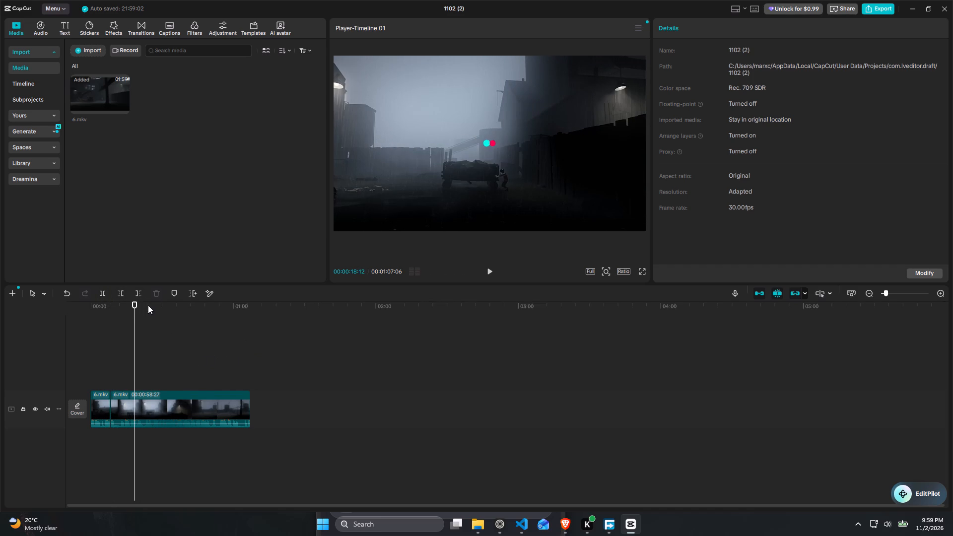
{"action": "left_click", "coordinate": [148, 305]}
{"action": "left_click", "coordinate": [166, 313]}
{"action": "left_click", "coordinate": [193, 318]}
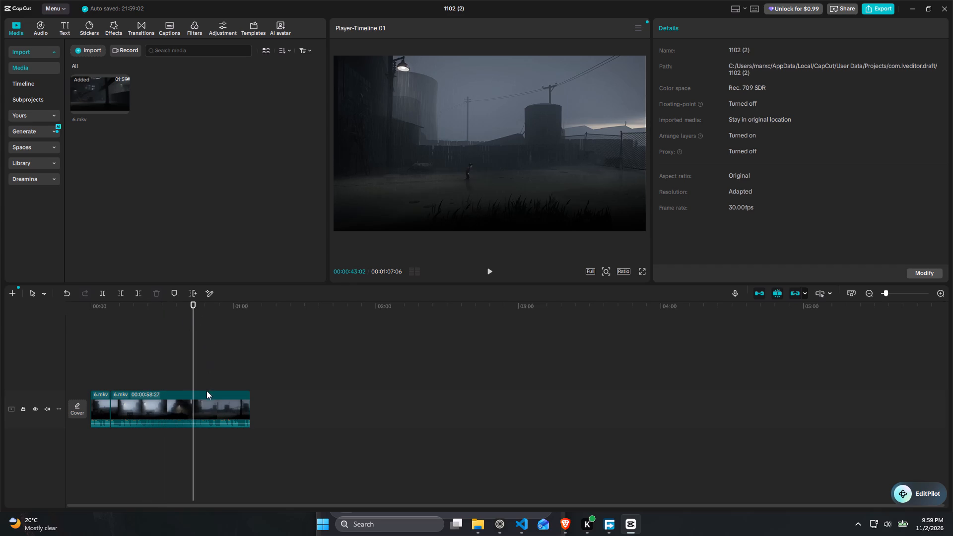
{"action": "left_click", "coordinate": [194, 306]}
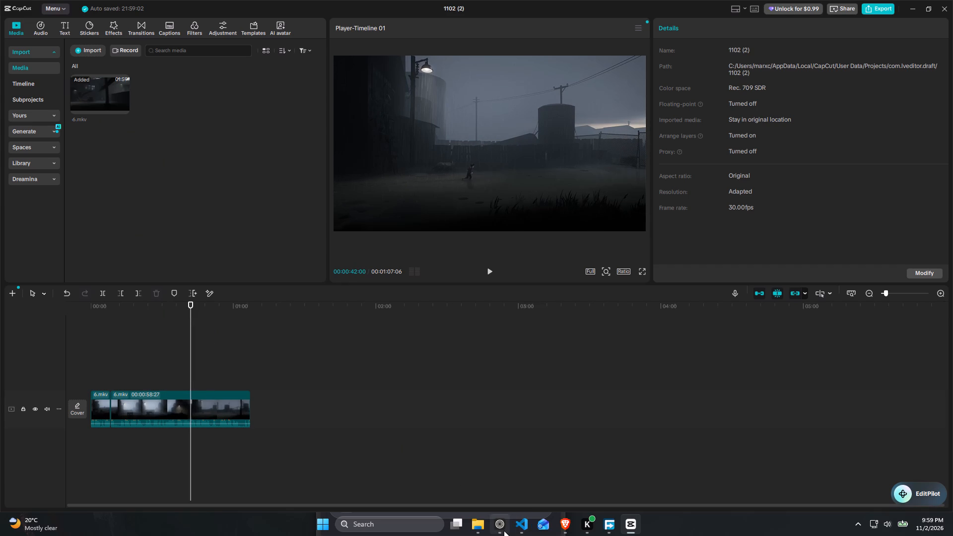
Import video 7 from the inside folder and place it on a track above the 6.mkv clips, starting at about 1:45.
{"action": "left_click", "coordinate": [478, 528]}
{"action": "left_click_drag", "start_coordinate": [610, 181], "coordinate": [152, 218]}
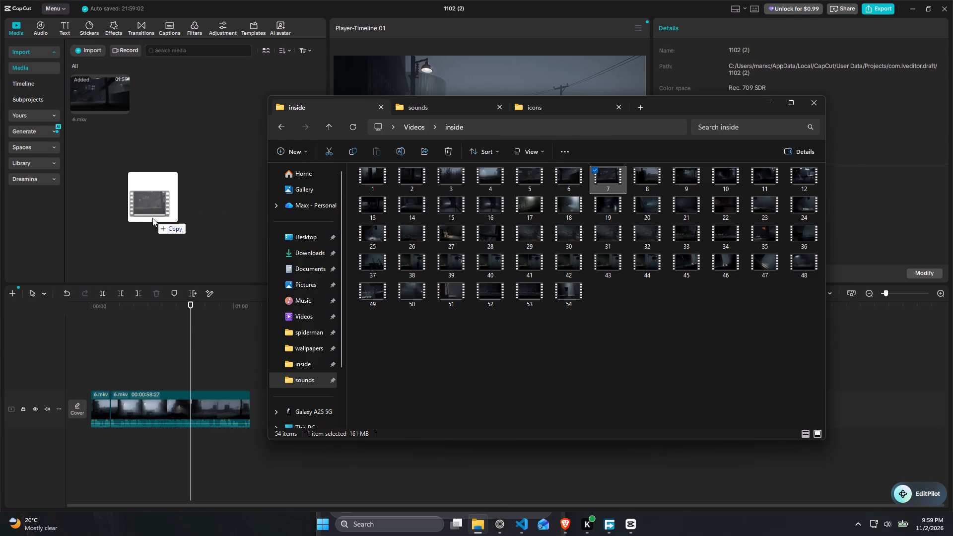
{"action": "left_click_drag", "start_coordinate": [152, 218], "coordinate": [151, 220]}
{"action": "left_click_drag", "start_coordinate": [169, 101], "coordinate": [340, 385]}
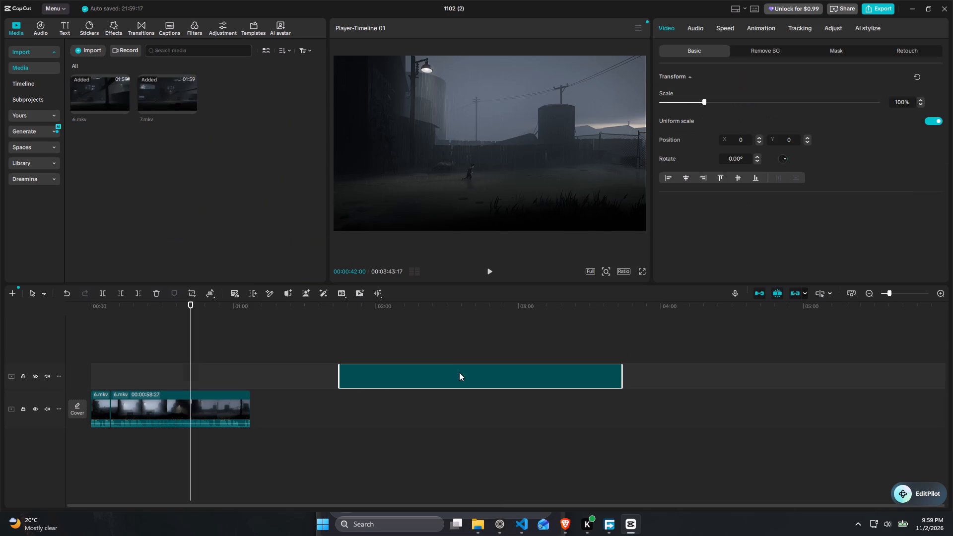
Find the rooftop scene in the 7.mkv clip and trim off everything before 00:02:38:25.
{"action": "left_click_drag", "start_coordinate": [422, 316], "coordinate": [461, 314]}
{"action": "left_click_drag", "start_coordinate": [465, 310], "coordinate": [503, 310]}
{"action": "key", "text": "space"}
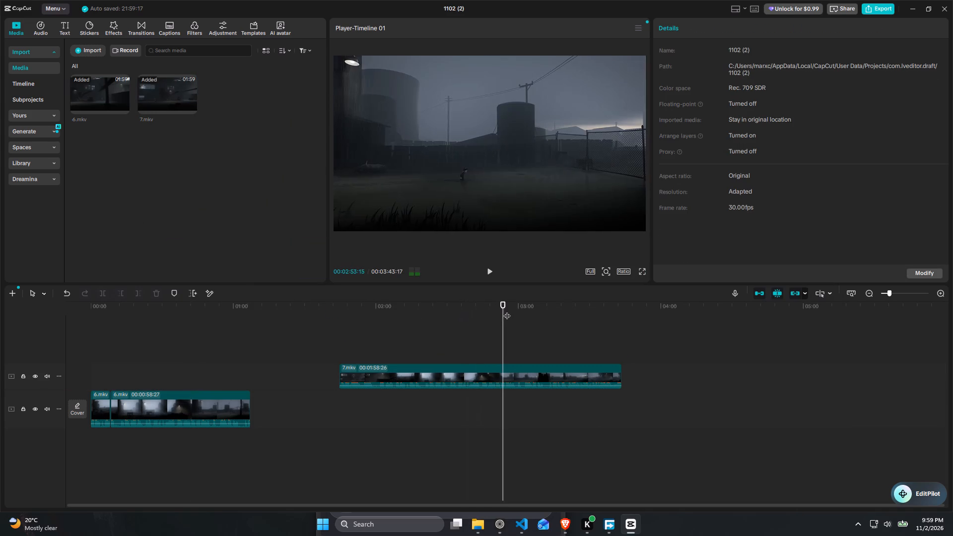
{"action": "left_click", "coordinate": [519, 308]}
{"action": "left_click_drag", "start_coordinate": [500, 306], "coordinate": [472, 306]}
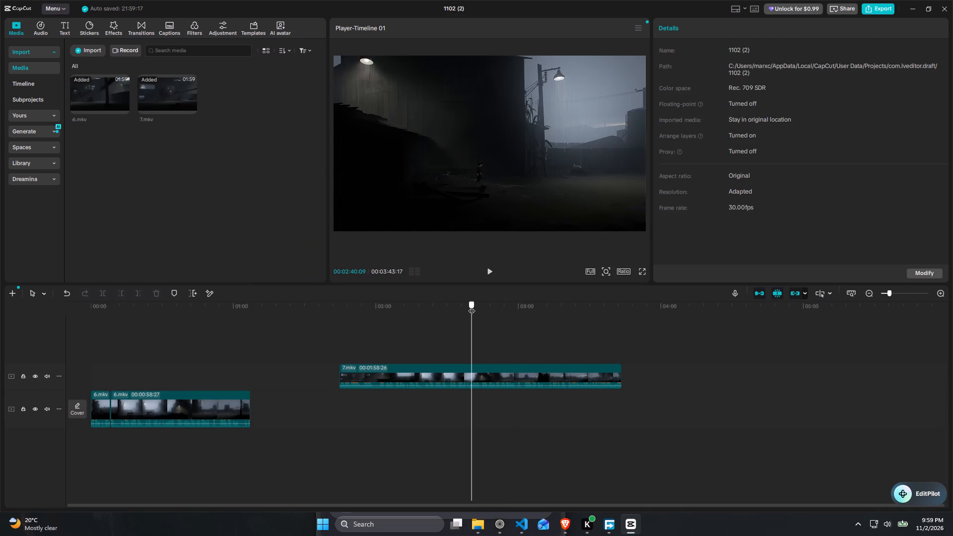
{"action": "left_click_drag", "start_coordinate": [472, 306], "coordinate": [468, 306]}
{"action": "left_click", "coordinate": [486, 372]}
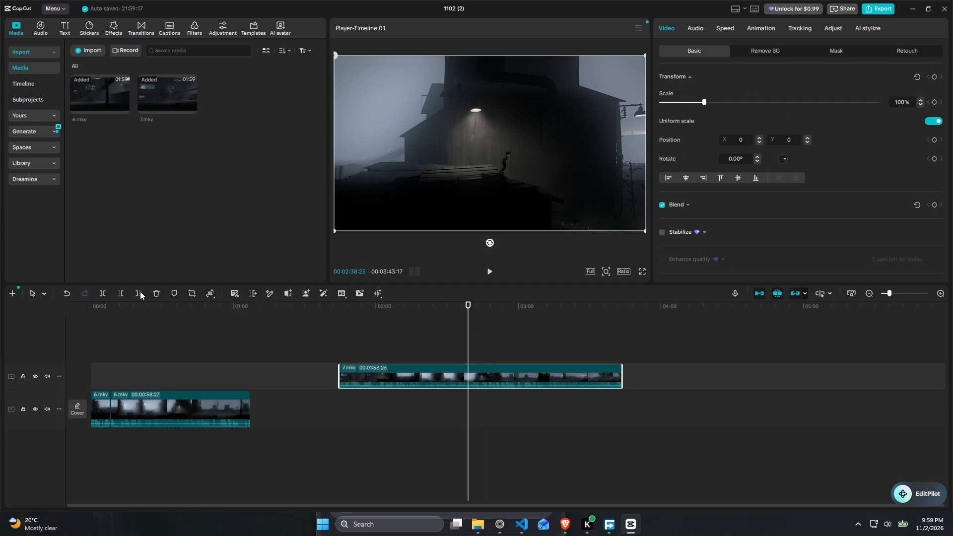
{"action": "left_click", "coordinate": [121, 292]}
Delete the second 6.mkv segment and move the trimmed 7.mkv clip onto the main track directly after the first segment.
{"action": "left_click", "coordinate": [201, 402]}
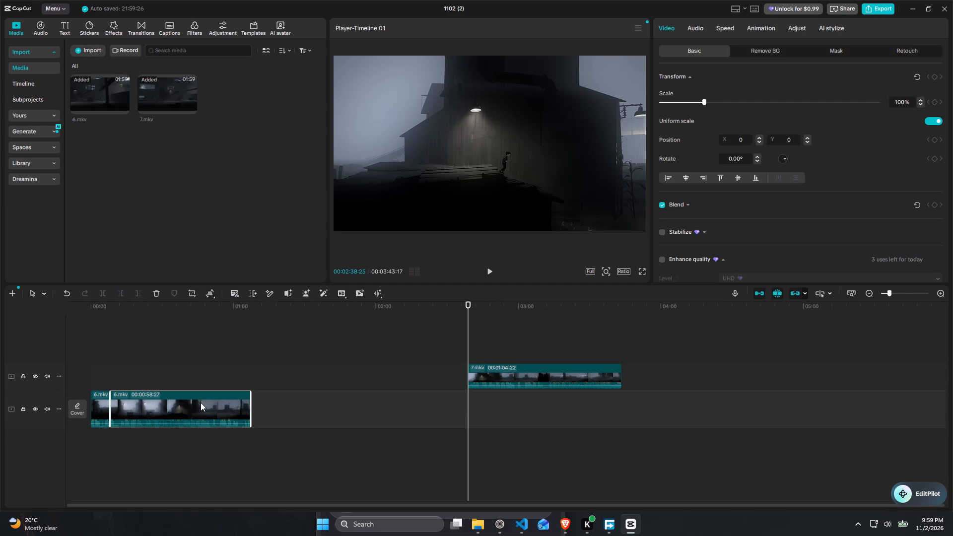
{"action": "key", "text": "Delete"}
{"action": "left_click_drag", "start_coordinate": [495, 376], "coordinate": [225, 427]}
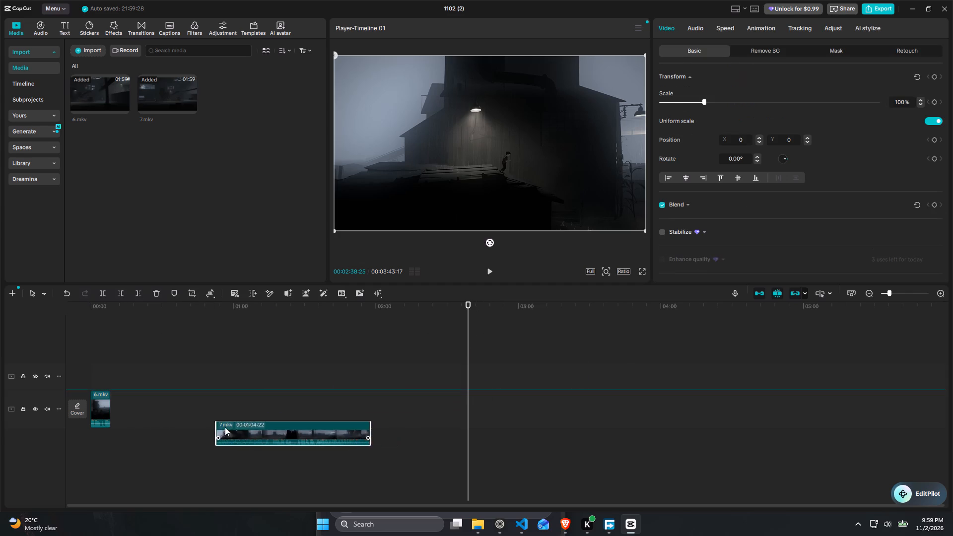
{"action": "left_click_drag", "start_coordinate": [225, 427], "coordinate": [173, 415]}
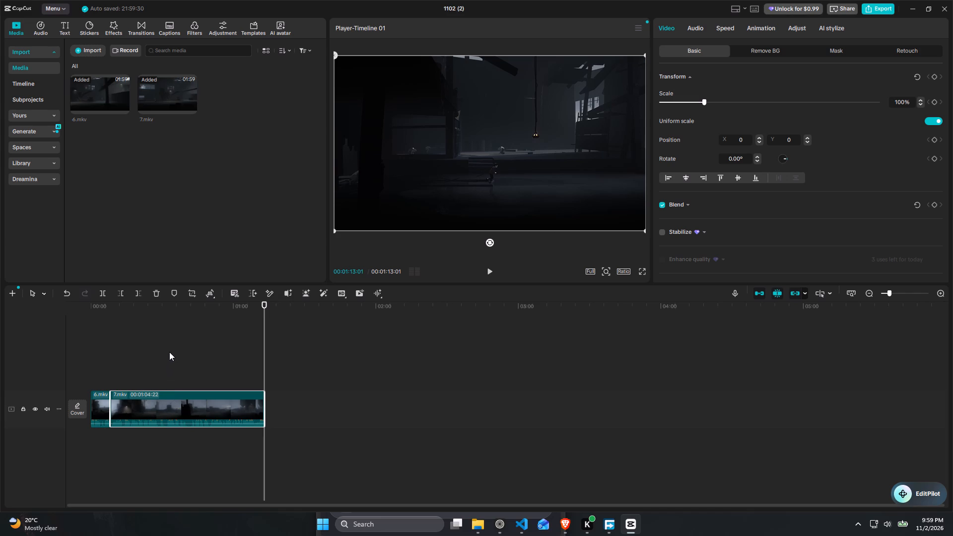
Review the joined footage from 00:00:10:07 and trim off the part of the 7.mkv clip before 00:00:23:19.
{"action": "left_click_drag", "start_coordinate": [141, 304], "coordinate": [115, 304]}
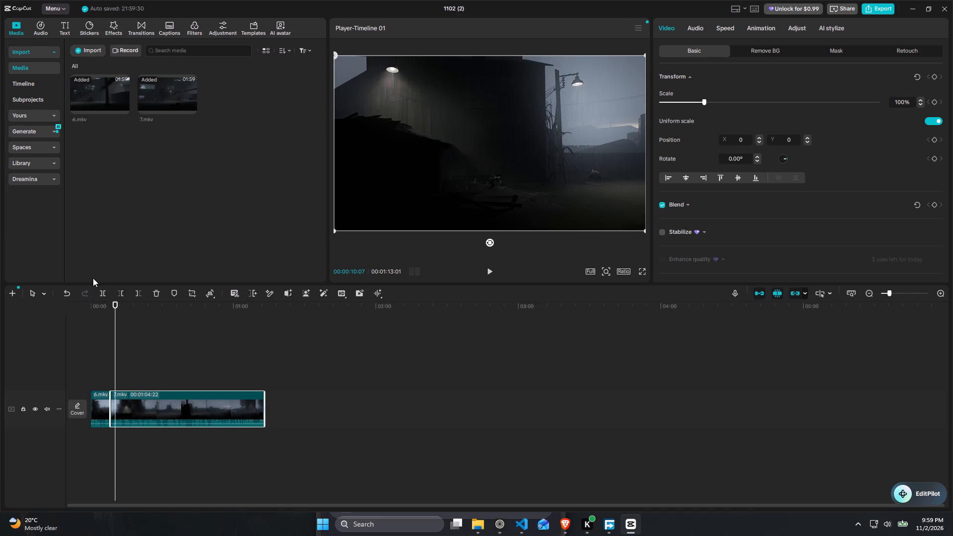
{"action": "key", "text": "space"}
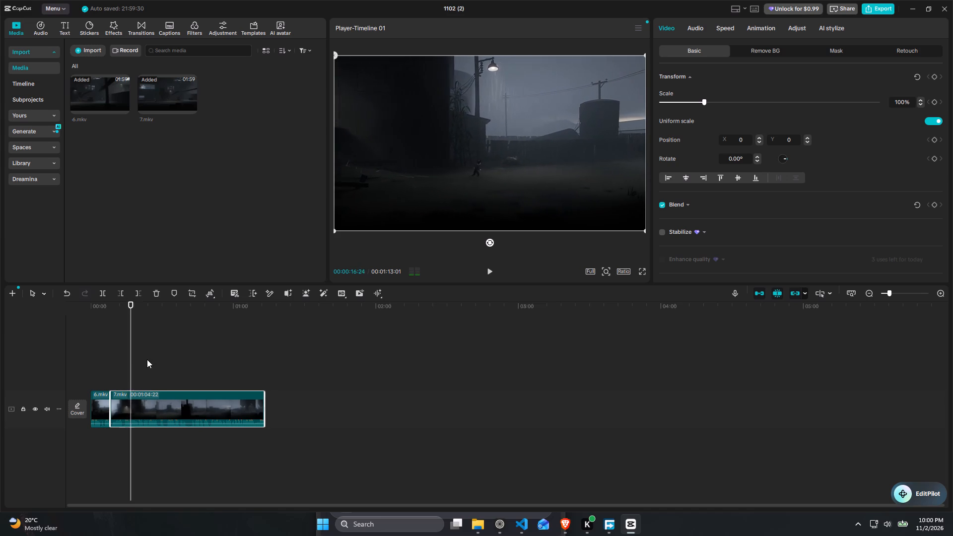
{"action": "left_click", "coordinate": [125, 306]}
{"action": "key", "text": "space"}
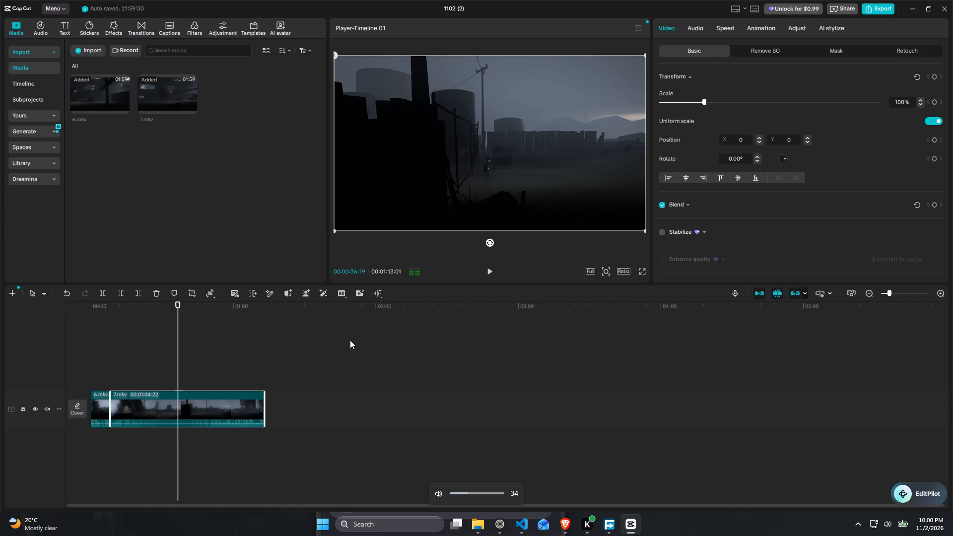
{"action": "key", "text": "space"}
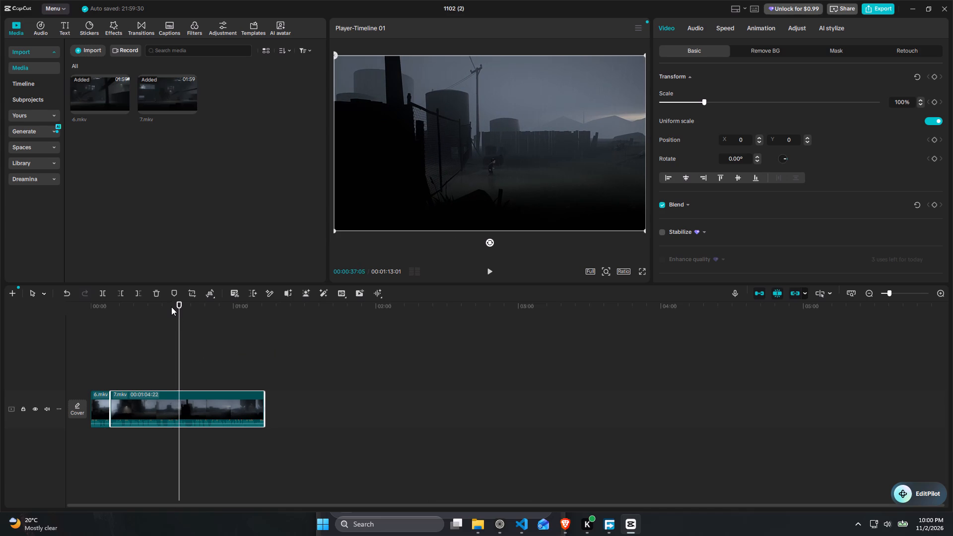
{"action": "left_click_drag", "start_coordinate": [171, 307], "coordinate": [159, 308]}
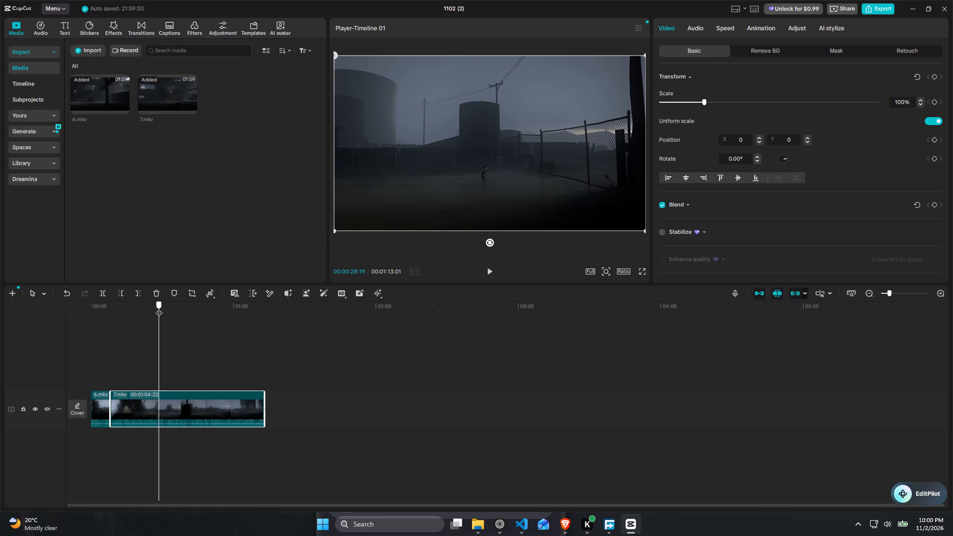
{"action": "left_click_drag", "start_coordinate": [159, 308], "coordinate": [158, 308]}
{"action": "key", "text": "space"}
{"action": "key", "text": "space"}
{"action": "key", "text": "space"}
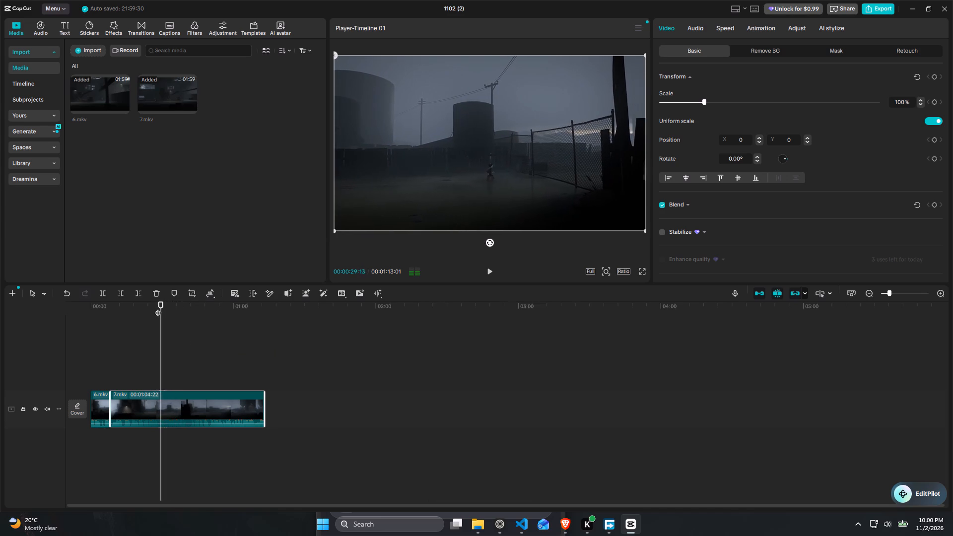
{"action": "key", "text": "space"}
{"action": "left_click_drag", "start_coordinate": [158, 305], "coordinate": [147, 305]}
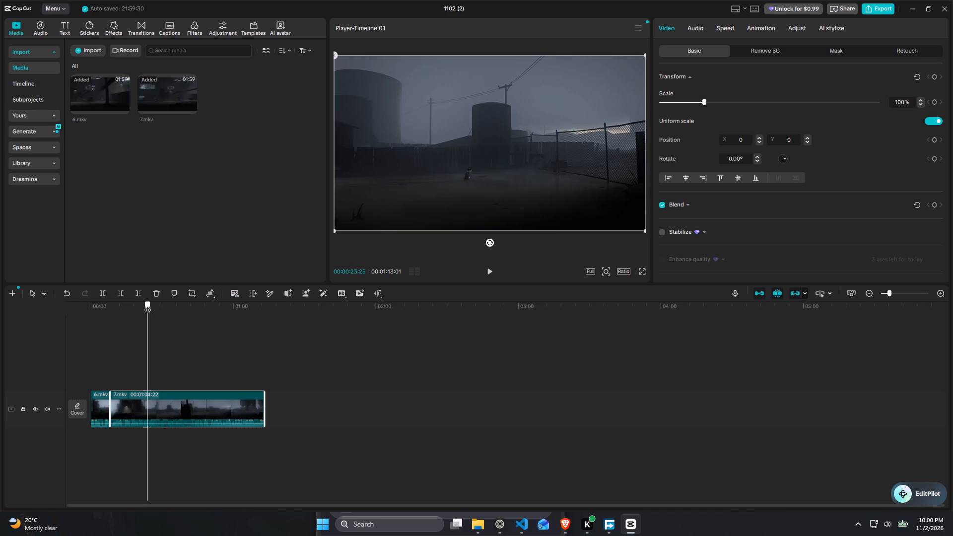
{"action": "left_click_drag", "start_coordinate": [147, 305], "coordinate": [147, 305]}
{"action": "key", "text": "space"}
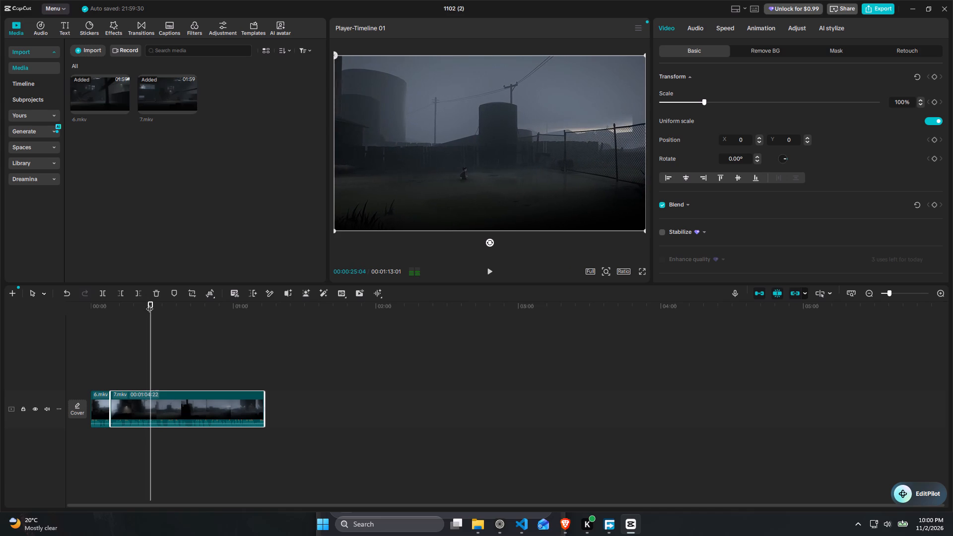
{"action": "key", "text": "space"}
{"action": "left_click", "coordinate": [176, 405]}
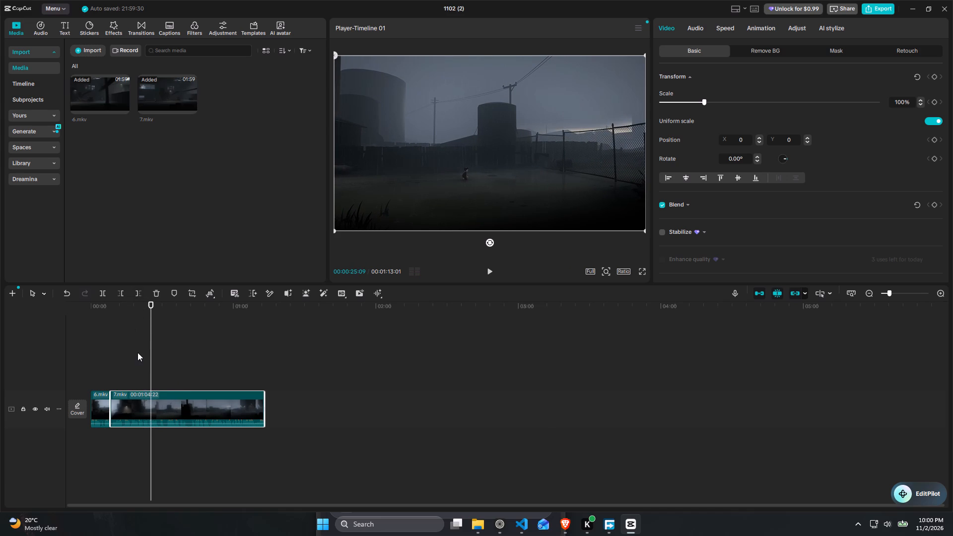
{"action": "left_click", "coordinate": [145, 305]}
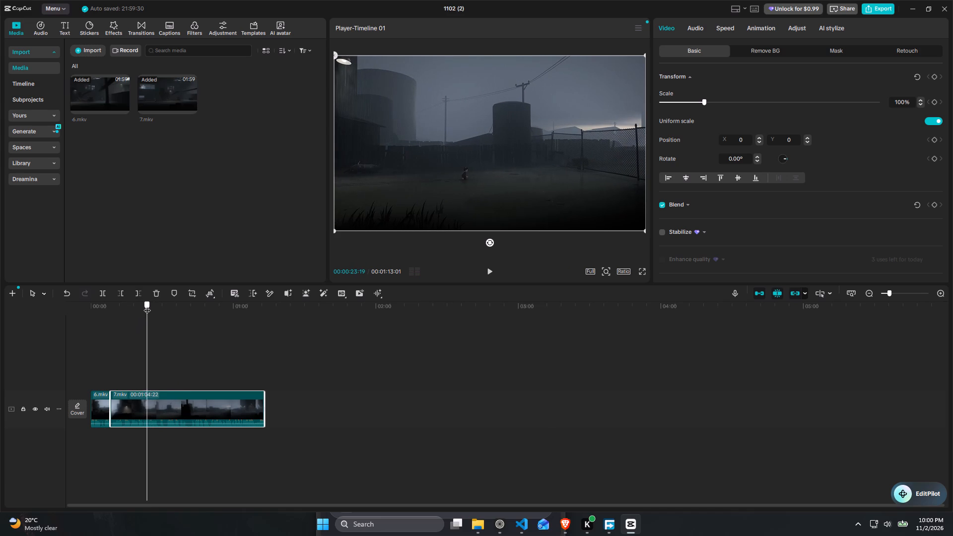
{"action": "left_click", "coordinate": [123, 294]}
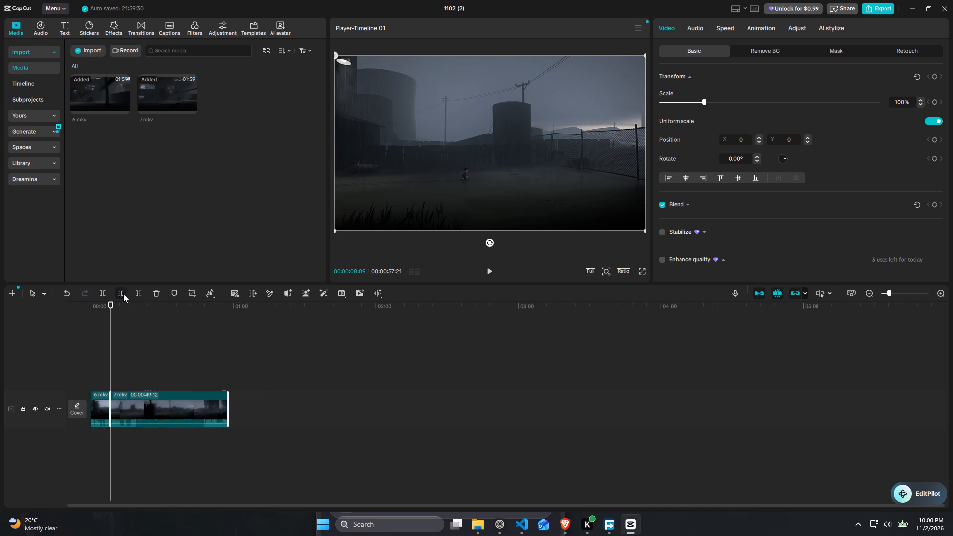
Play the trimmed sequence from the start of the 7.mkv clip to the dog chase at 00:00:36:08.
{"action": "key", "text": "space"}
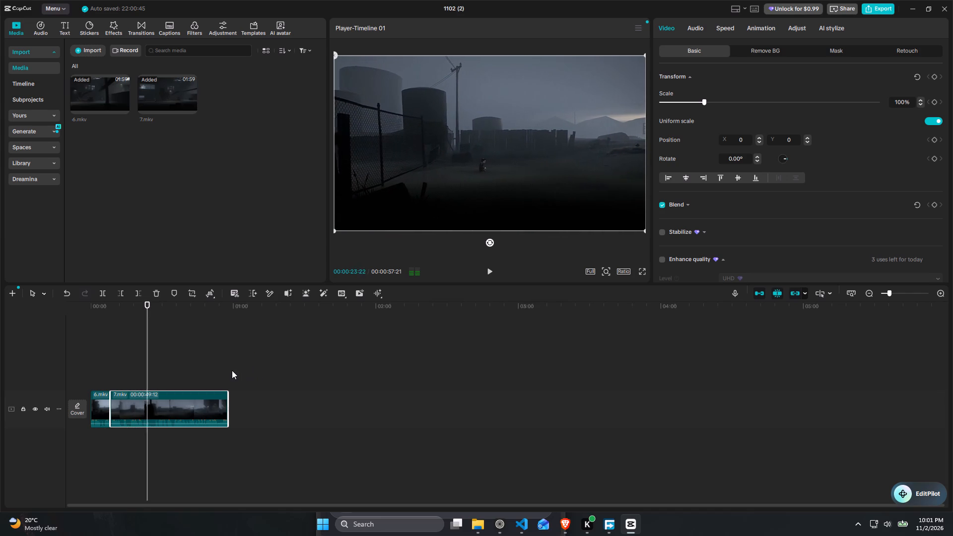
{"action": "scroll", "coordinate": [220, 367], "scroll_direction": "up", "scroll_amount": 6, "text": "ctrl"}
{"action": "scroll", "coordinate": [260, 371], "scroll_direction": "down", "scroll_amount": 3, "text": "ctrl"}
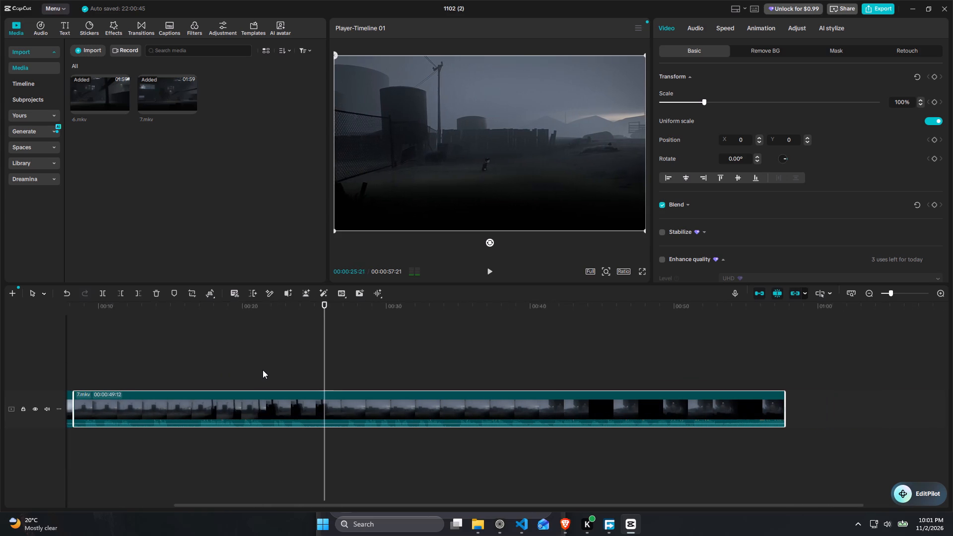
{"action": "scroll", "coordinate": [284, 364], "scroll_direction": "down", "scroll_amount": 1, "text": "ctrl"}
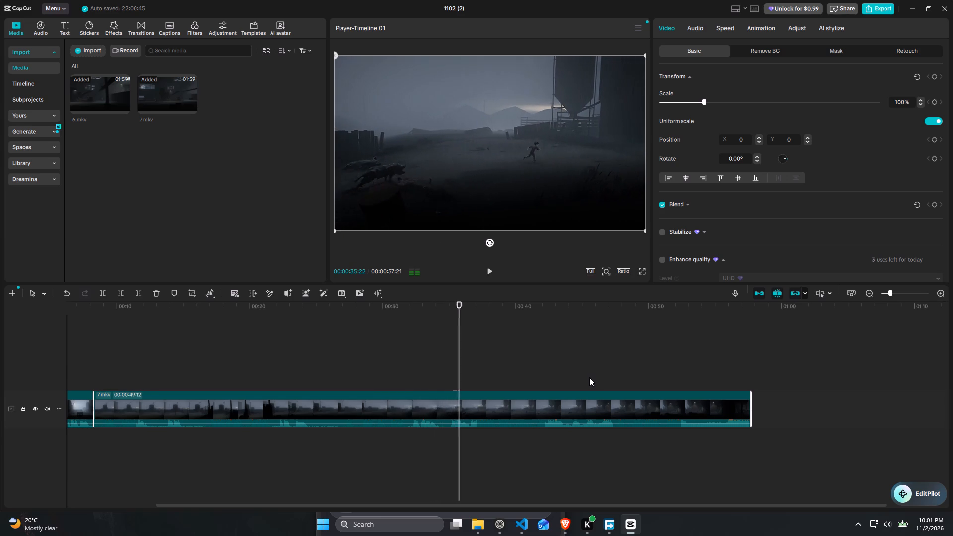
{"action": "key", "text": "space"}
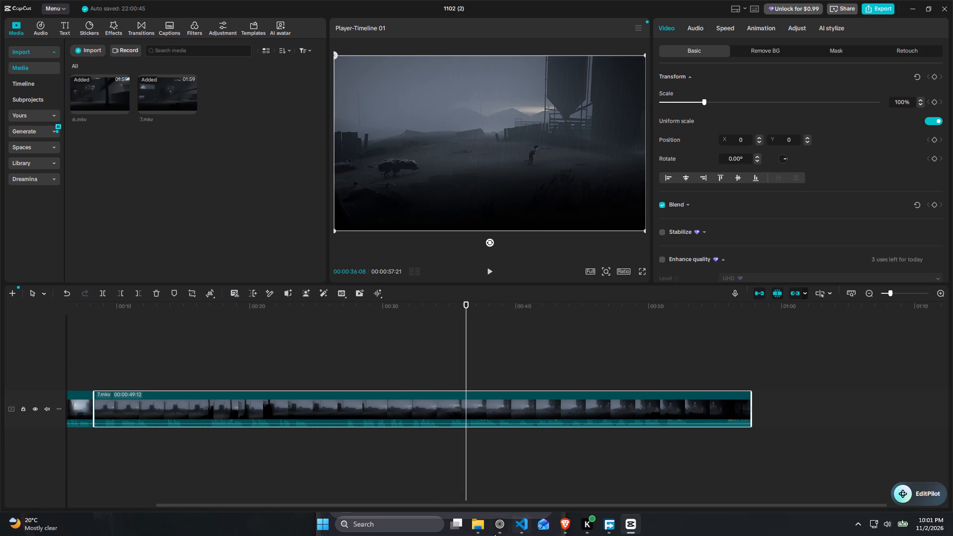
Import pepe-el-trompeta.mp3 from the Downloads folder and place it on an audio track below the 7.mkv clip, starting at about 00:34.
{"action": "left_click", "coordinate": [481, 535]}
{"action": "left_click", "coordinate": [480, 534]}
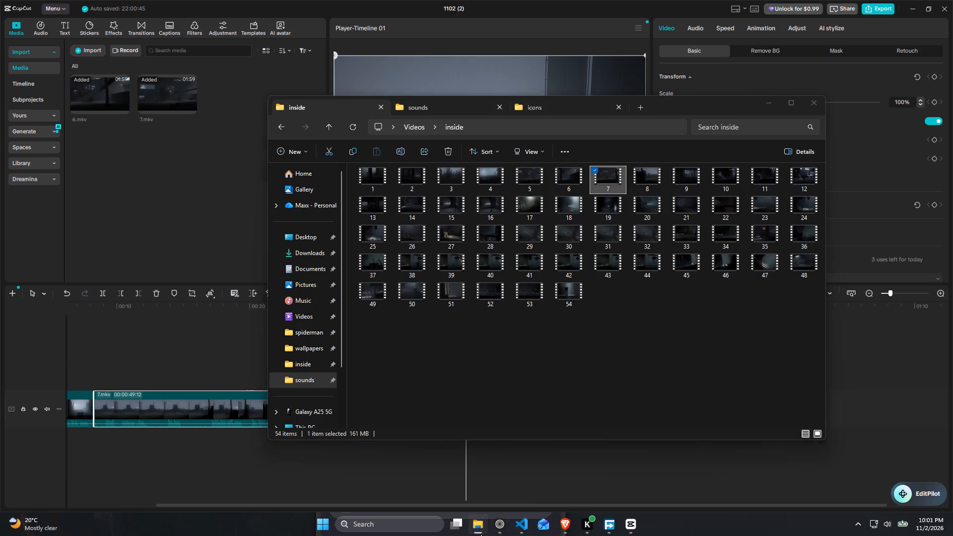
{"action": "left_click", "coordinate": [480, 534]}
{"action": "left_click", "coordinate": [425, 110]}
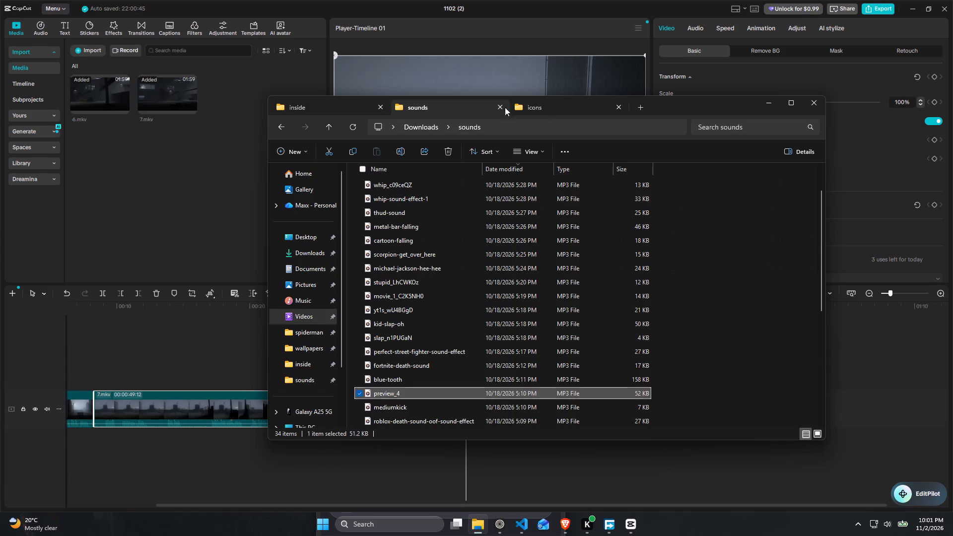
{"action": "left_click", "coordinate": [569, 105]}
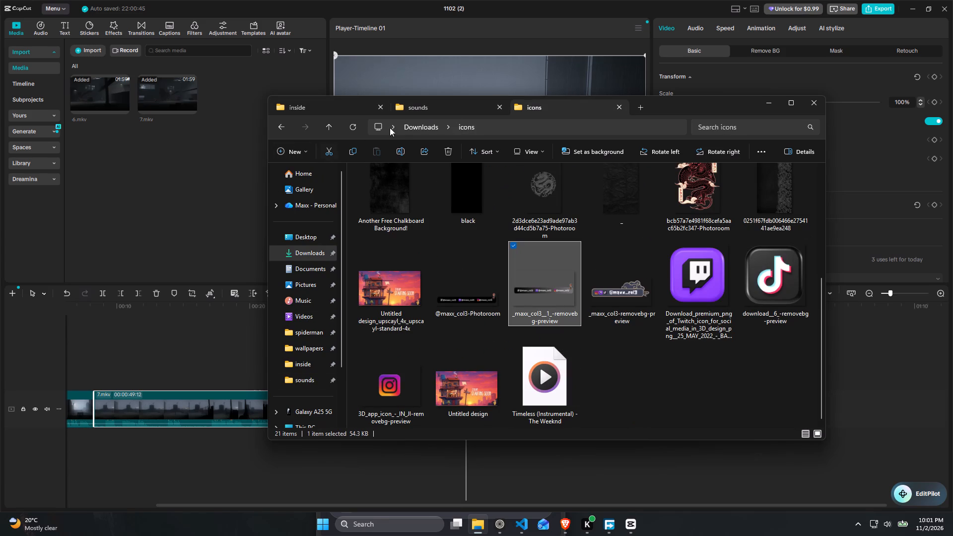
{"action": "left_click", "coordinate": [418, 127]}
{"action": "scroll", "coordinate": [455, 197], "scroll_direction": "up", "scroll_amount": 5}
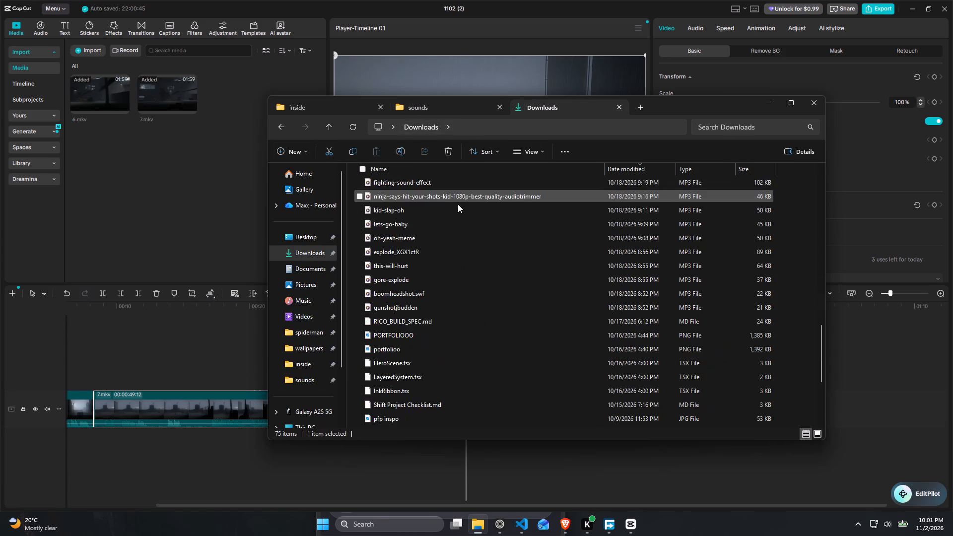
{"action": "scroll", "coordinate": [458, 204], "scroll_direction": "up", "scroll_amount": 20}
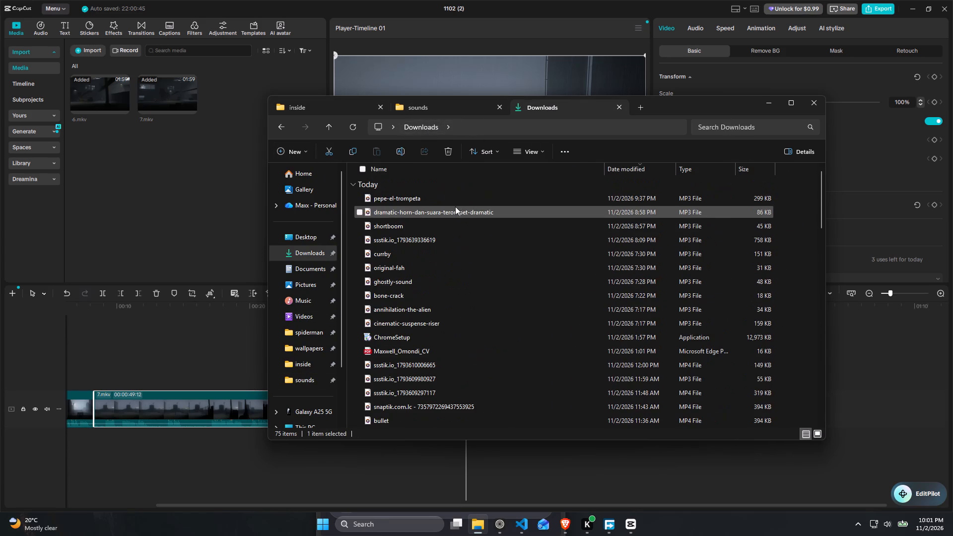
{"action": "left_click_drag", "start_coordinate": [425, 198], "coordinate": [372, 202]}
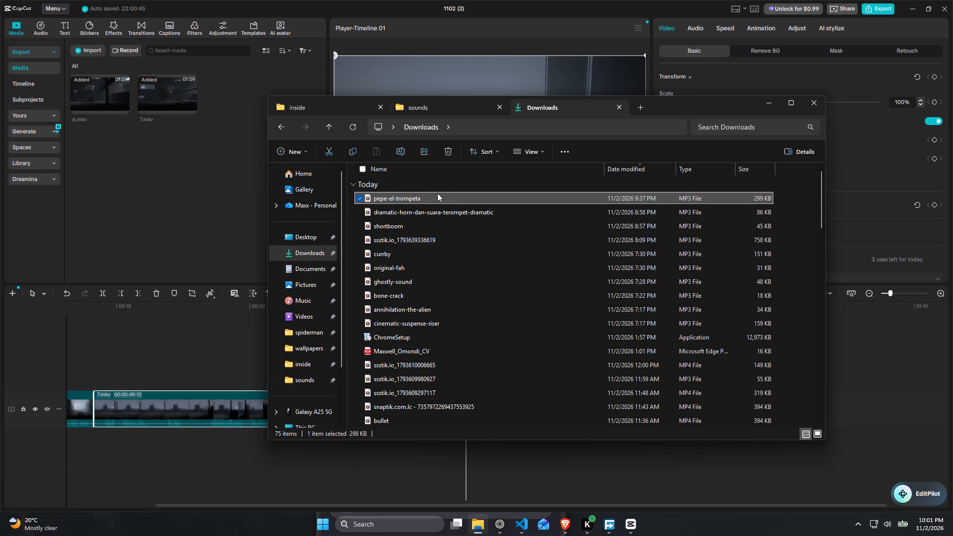
{"action": "left_click_drag", "start_coordinate": [431, 198], "coordinate": [183, 223]}
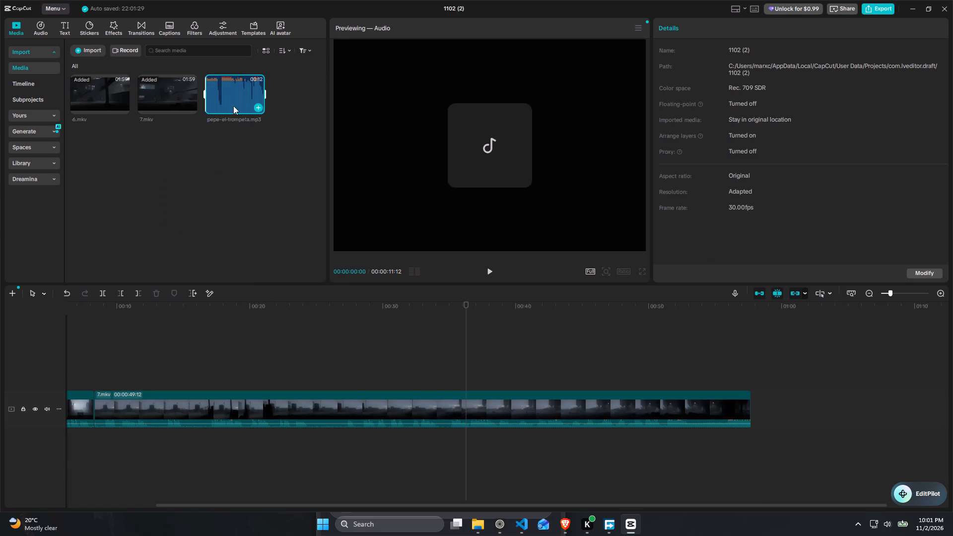
{"action": "left_click_drag", "start_coordinate": [214, 94], "coordinate": [438, 441]}
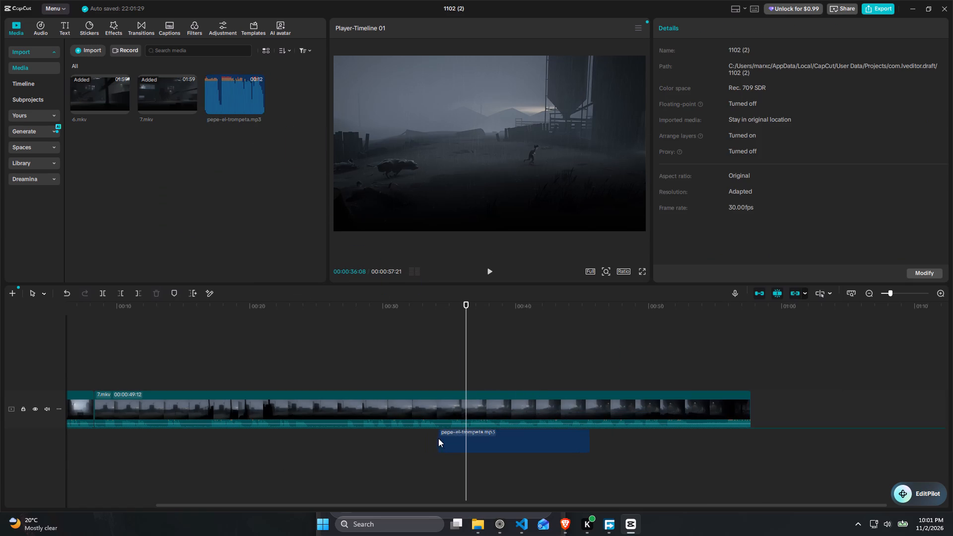
Play the dog chase scene with the added sound from about 00:31 until just past the end of the audio clip.
{"action": "left_click_drag", "start_coordinate": [427, 310], "coordinate": [397, 305]}
{"action": "key", "text": "space"}
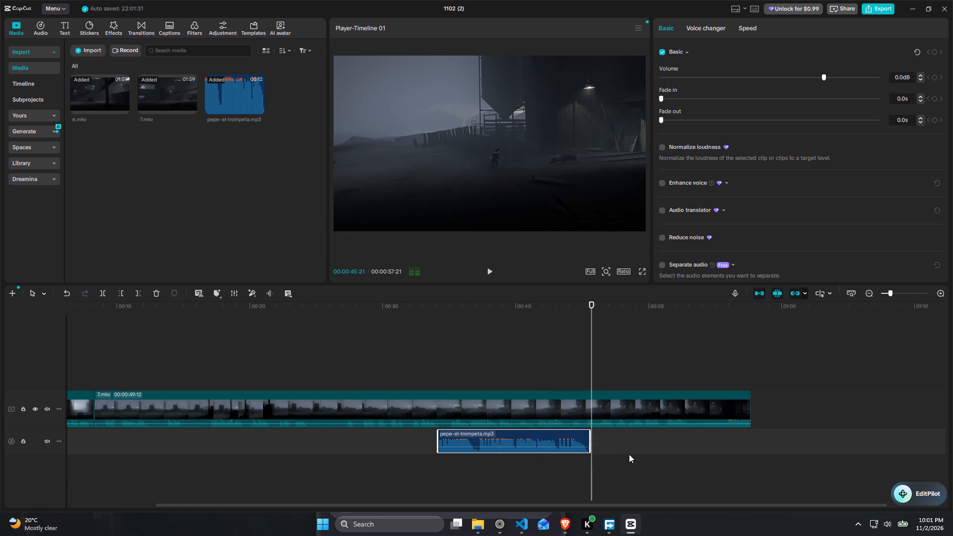
{"action": "key", "text": "space"}
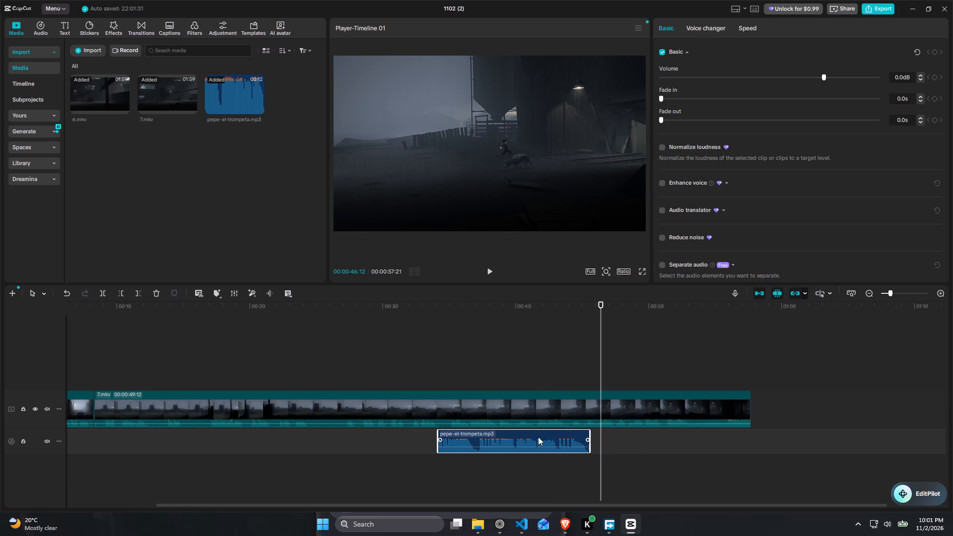
Examine the 7.mkv frames around the start, middle and end of the pepe-el-trompeta.mp3 clip, stopping at 00:00:35:09.
{"action": "left_click", "coordinate": [534, 435]}
{"action": "left_click", "coordinate": [497, 367]}
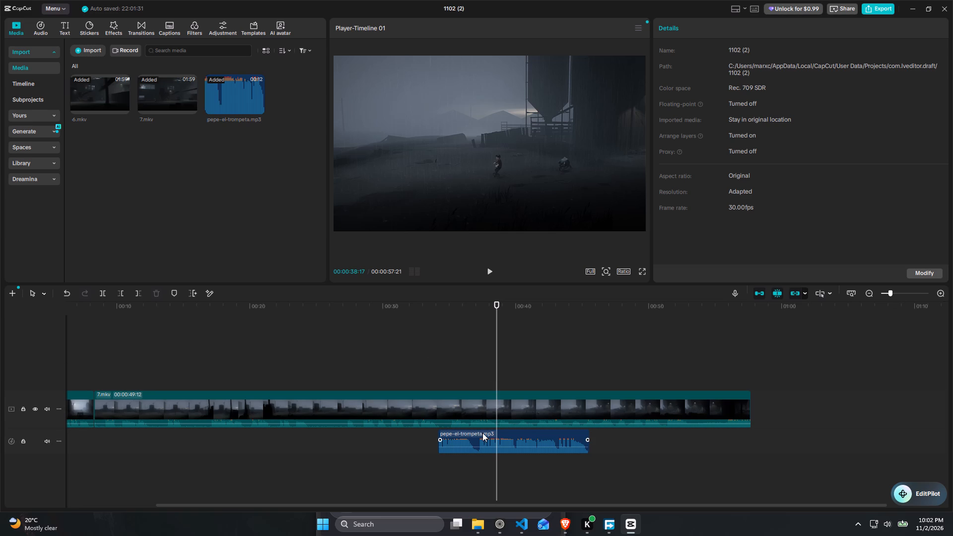
{"action": "left_click", "coordinate": [604, 448]}
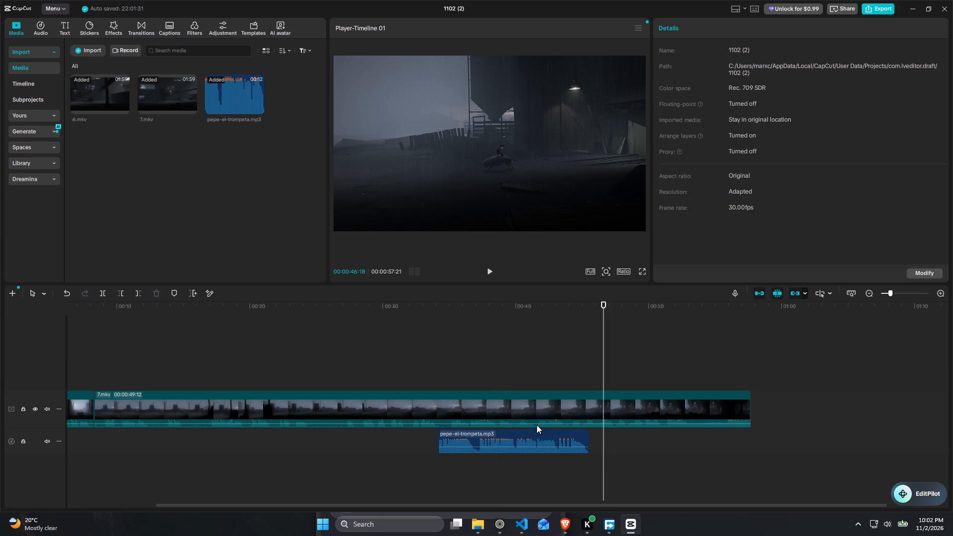
{"action": "left_click", "coordinate": [430, 446]}
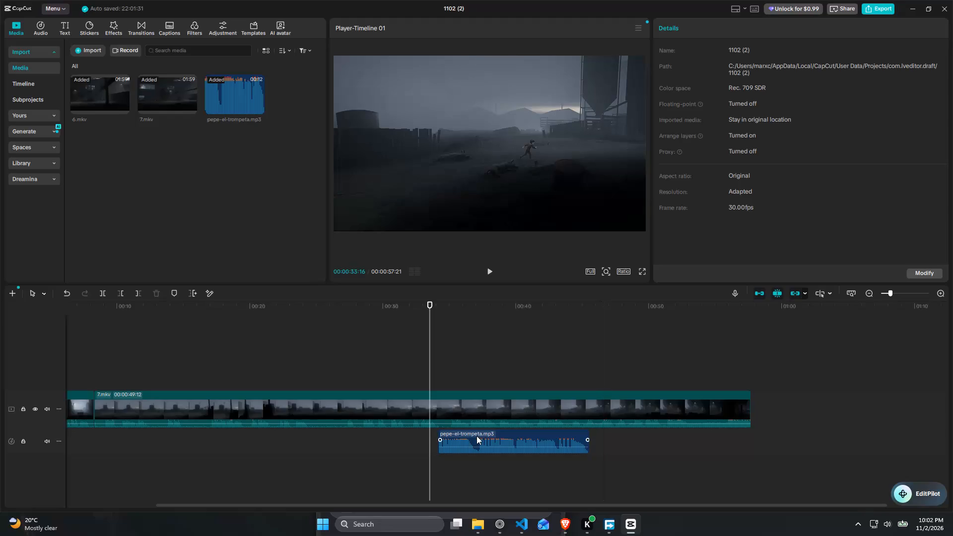
{"action": "left_click", "coordinate": [629, 445]}
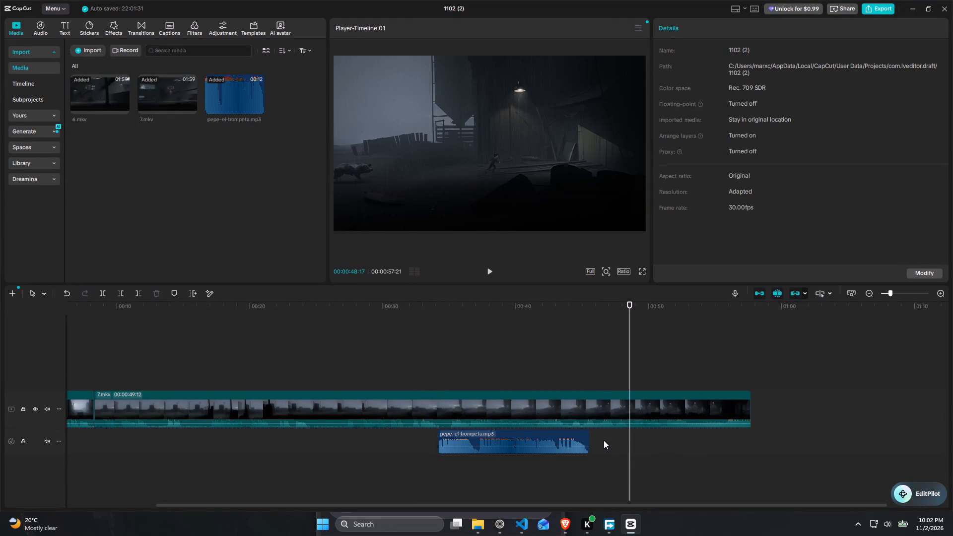
{"action": "left_click", "coordinate": [604, 440]}
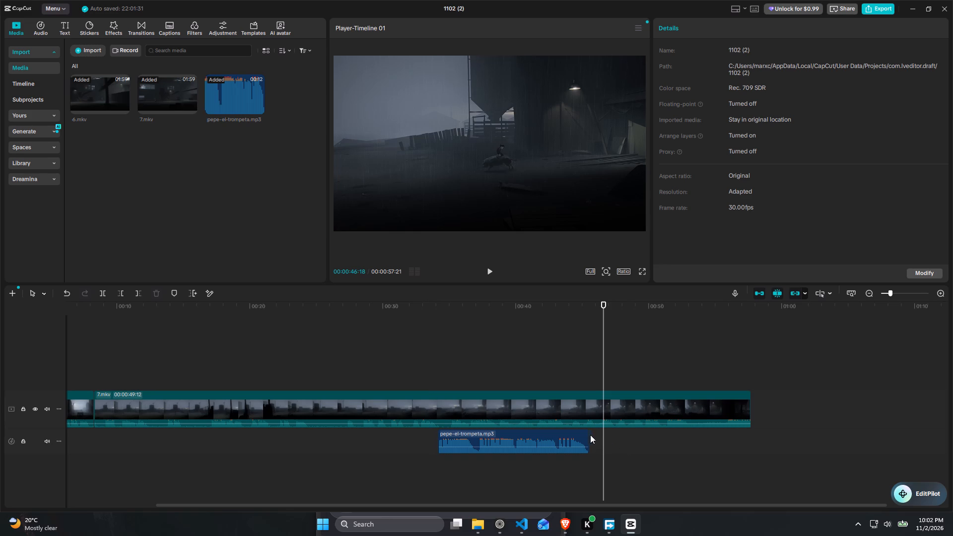
{"action": "left_click", "coordinate": [590, 436]}
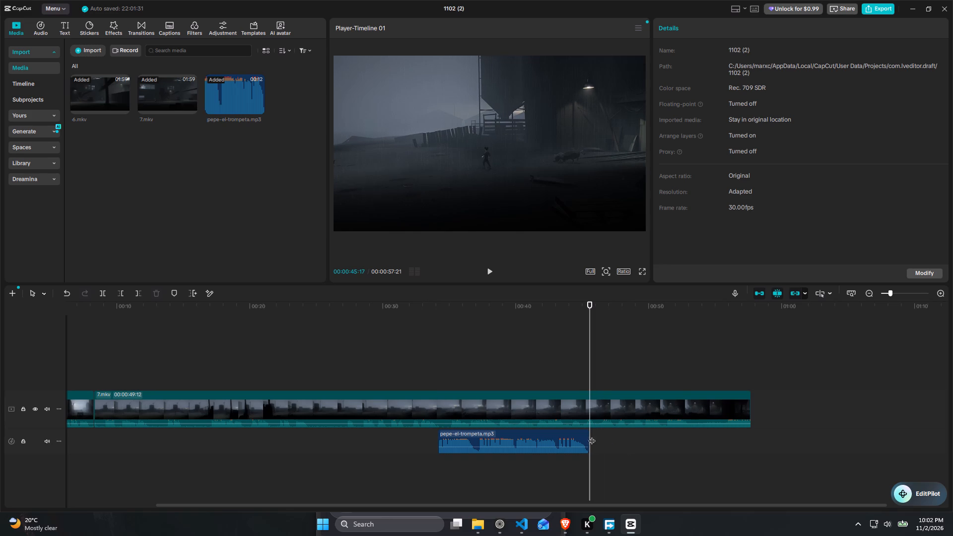
{"action": "left_click", "coordinate": [523, 432]}
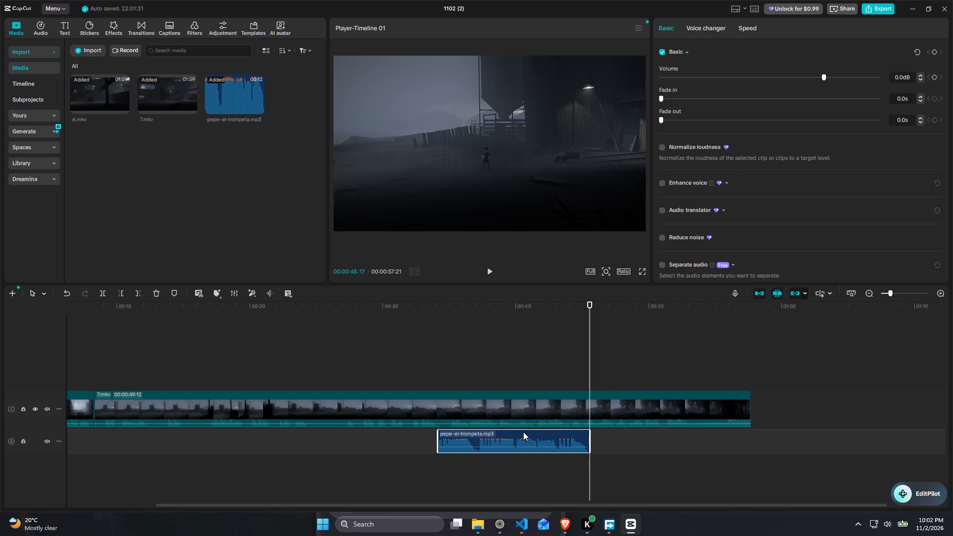
{"action": "left_click", "coordinate": [520, 378]}
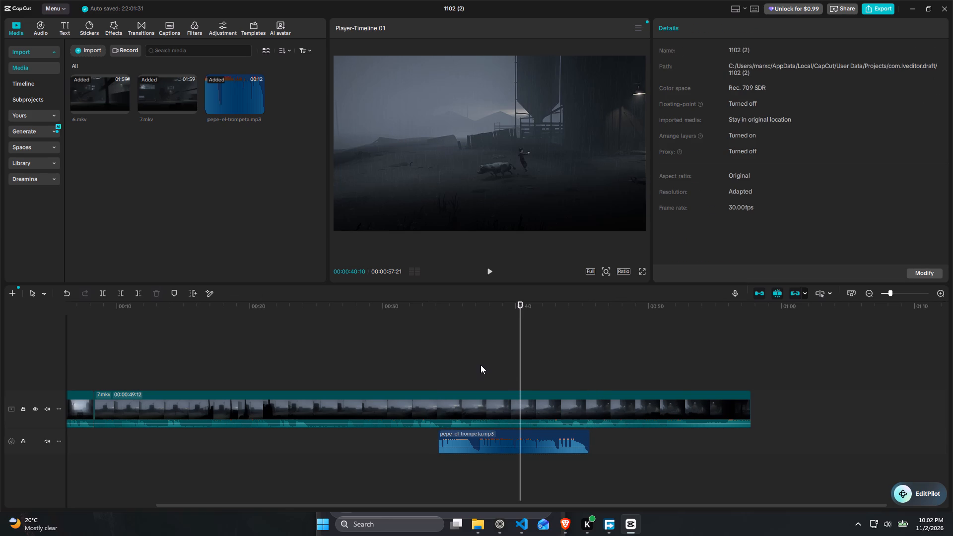
{"action": "left_click", "coordinate": [469, 361]}
{"action": "left_click", "coordinate": [453, 361]}
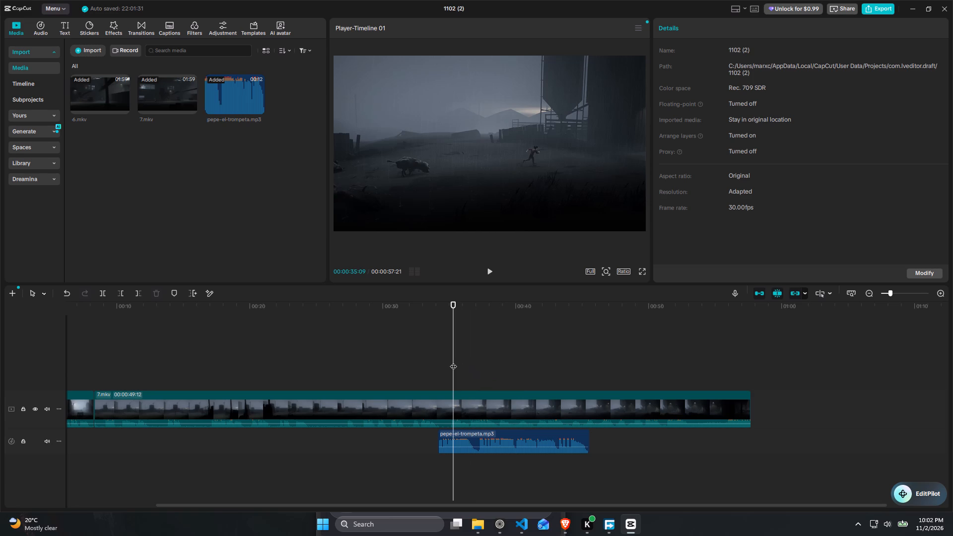
Check the dog chase frames up to 00:00:39:27, and play the sequence from about 00:33 to 00:00:34:12.
{"action": "left_click", "coordinate": [467, 364]}
{"action": "left_click", "coordinate": [491, 371]}
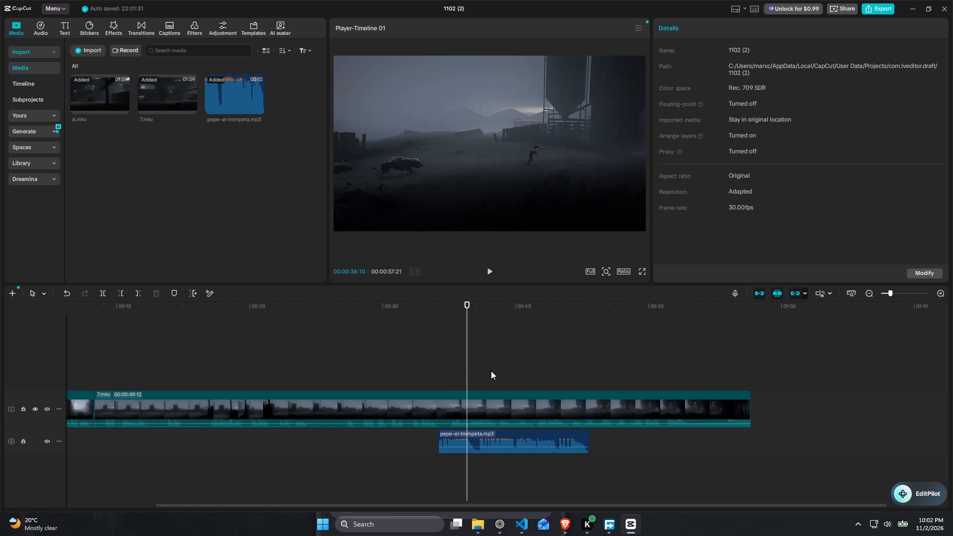
{"action": "left_click", "coordinate": [514, 376]}
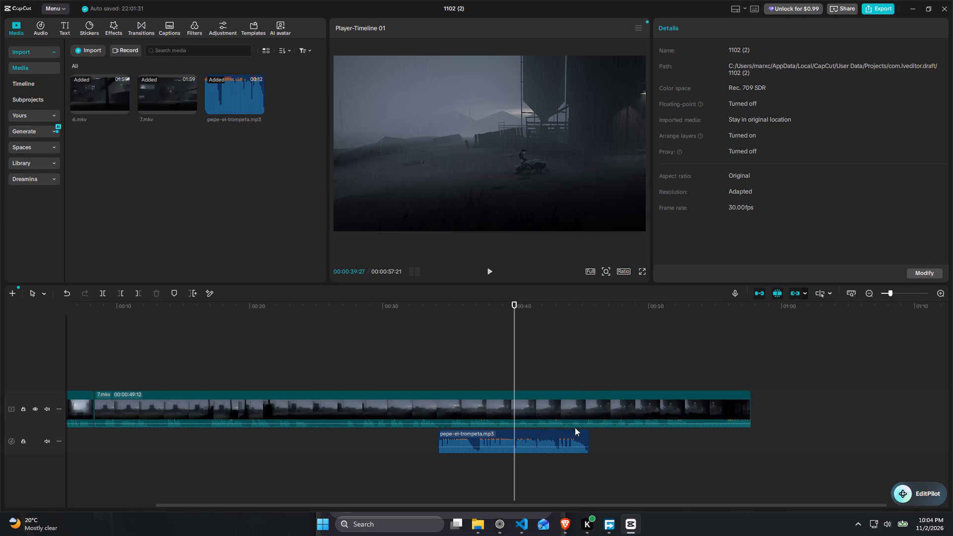
{"action": "left_click", "coordinate": [422, 311]}
{"action": "key", "text": "space"}
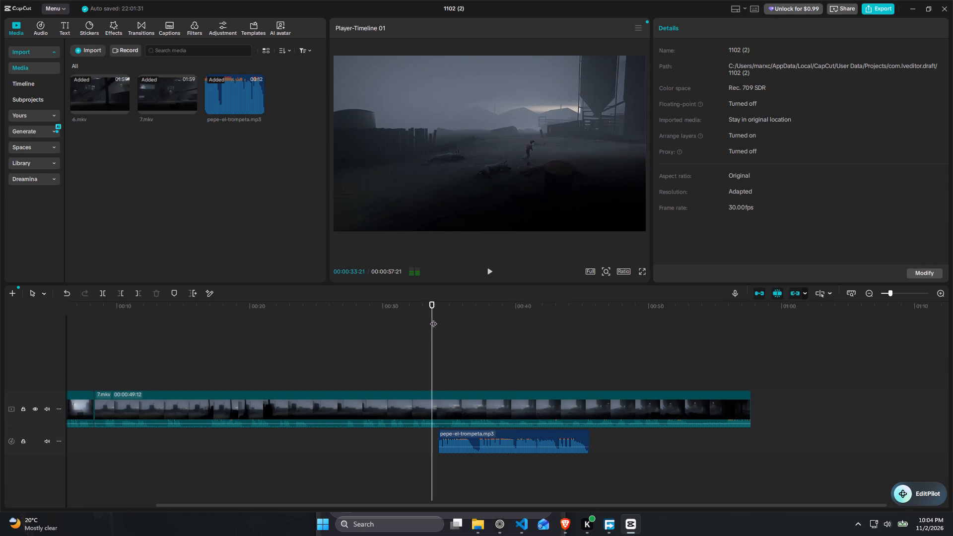
{"action": "key", "text": "space"}
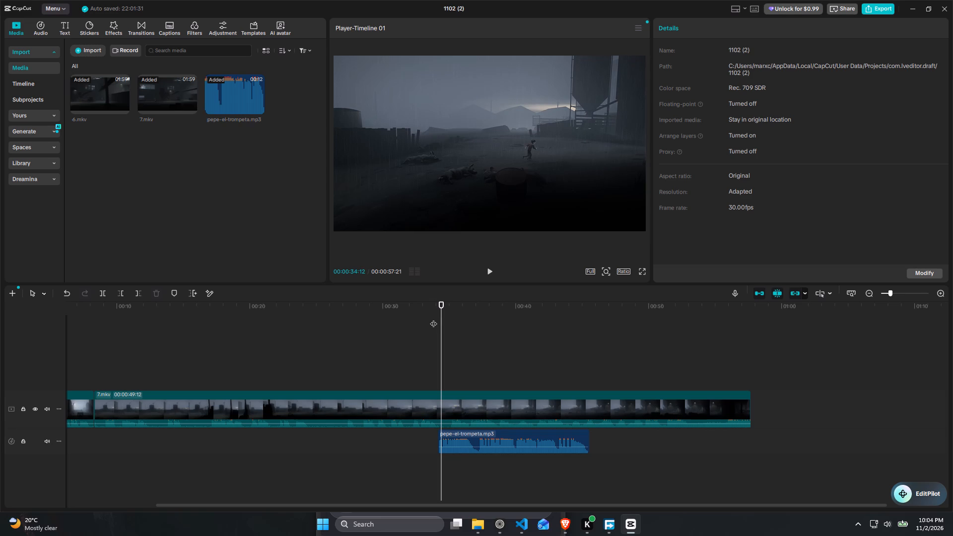
Switch to Brave, search Myinstants for "bullfight" and play the Spanish Bullfight sound.
{"action": "left_click", "coordinate": [565, 526]}
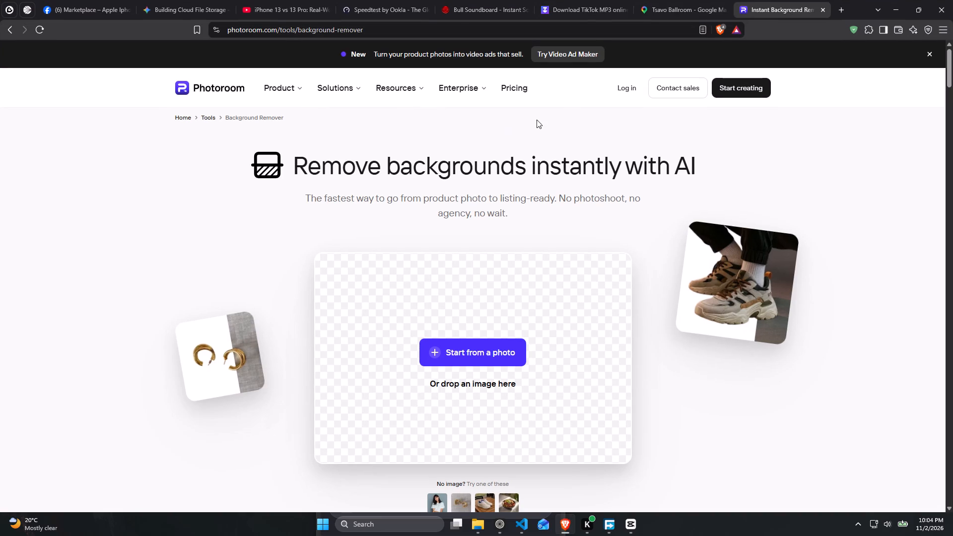
{"action": "left_click", "coordinate": [476, 0]}
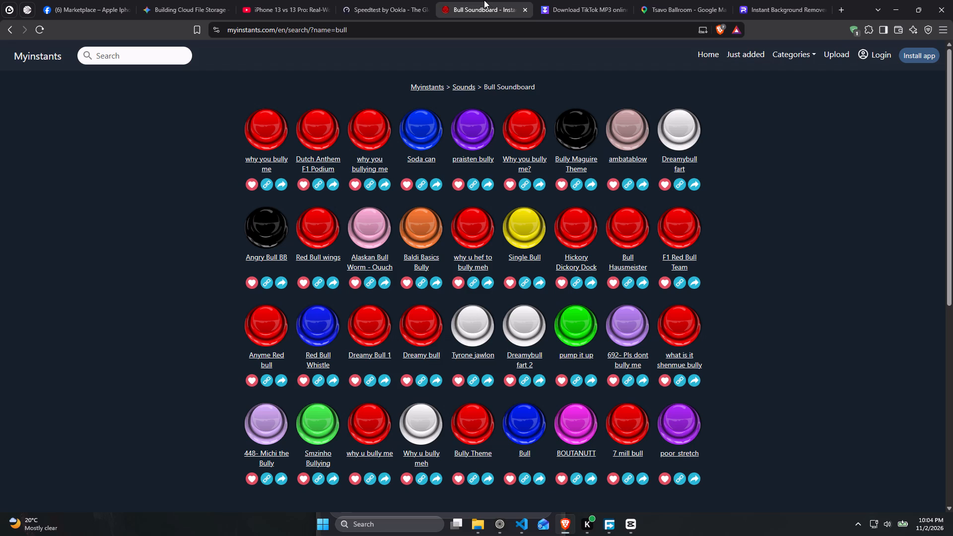
{"action": "left_click", "coordinate": [163, 57]}
{"action": "type", "text": "bull"}
{"action": "type", "text": "fight"}
{"action": "key", "text": "Return"}
{"action": "left_click", "coordinate": [475, 130]}
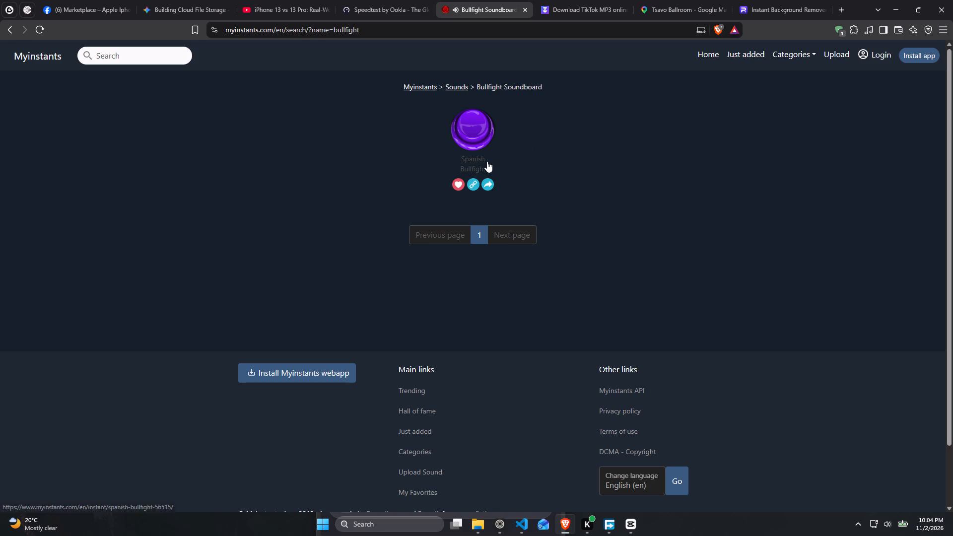
Search Myinstants for "bullfight" again and replay the Spanish Bullfight sound.
{"action": "left_click", "coordinate": [158, 58]}
{"action": "type", "text": "bulfight"}
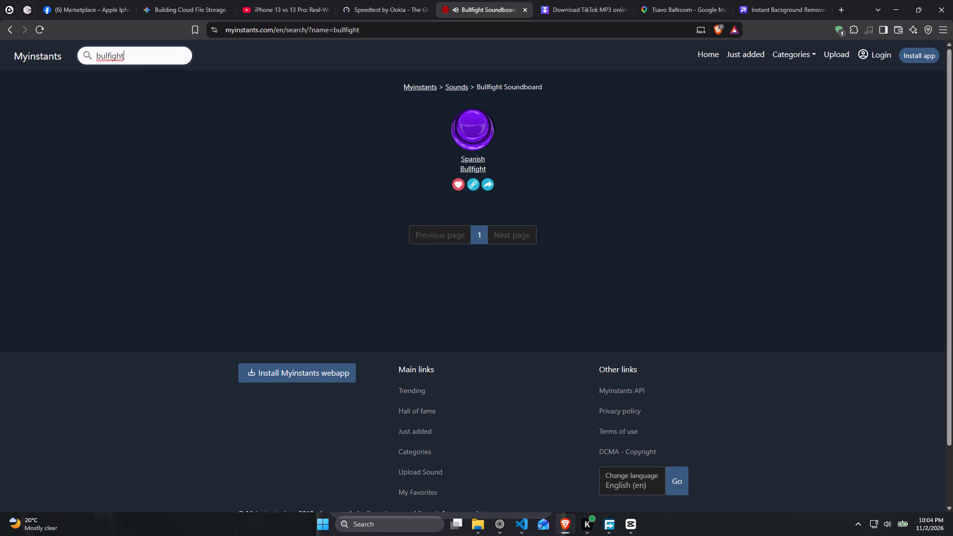
{"action": "key", "text": "Left"}
{"action": "key", "text": "Left"}
{"action": "key", "text": "Left"}
{"action": "key", "text": "Left"}
{"action": "key", "text": "Left"}
{"action": "key", "text": "Left"}
{"action": "key", "text": "Left"}
{"action": "key", "text": "Left"}
{"action": "key", "text": "Right"}
{"action": "key", "text": "Right"}
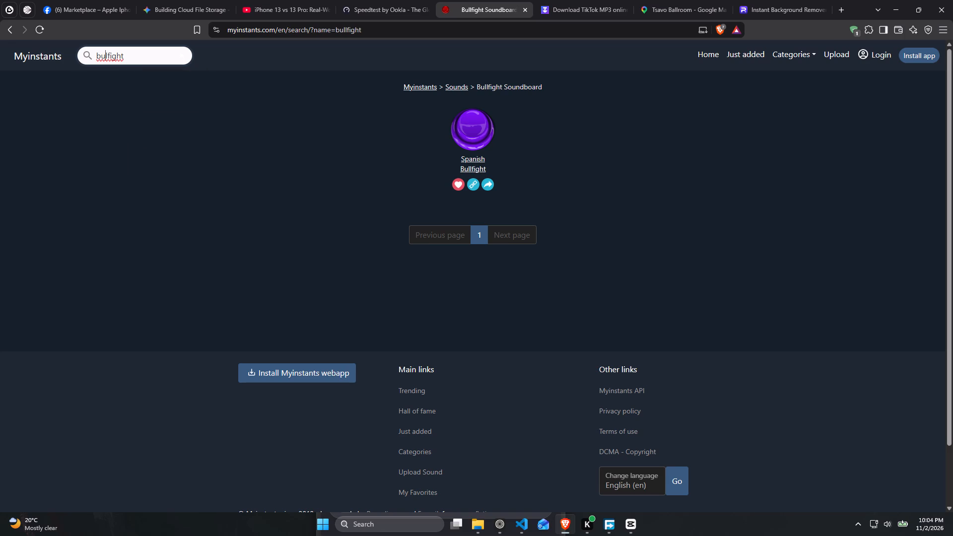
{"action": "key", "text": "Right"}
{"action": "key", "text": "l"}
{"action": "key", "text": "Return"}
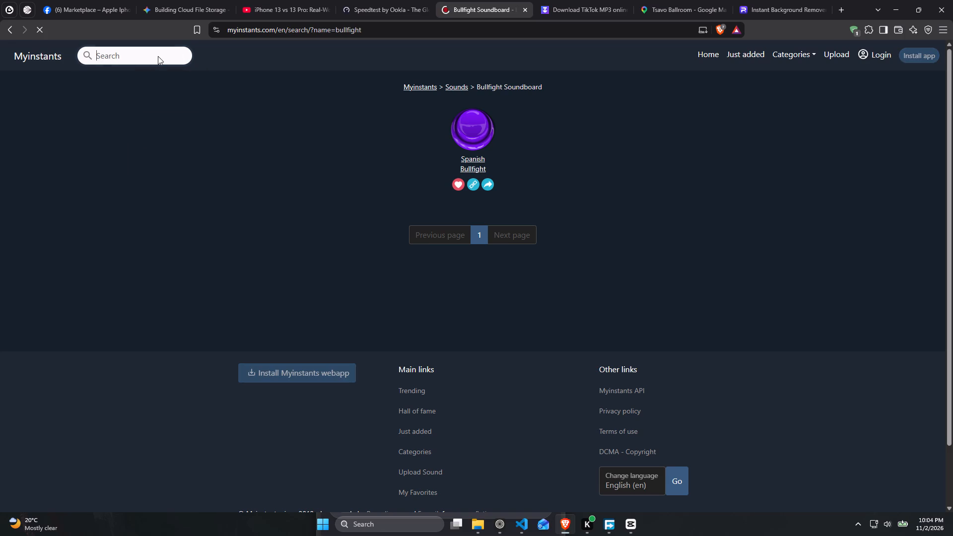
{"action": "left_click", "coordinate": [482, 126]}
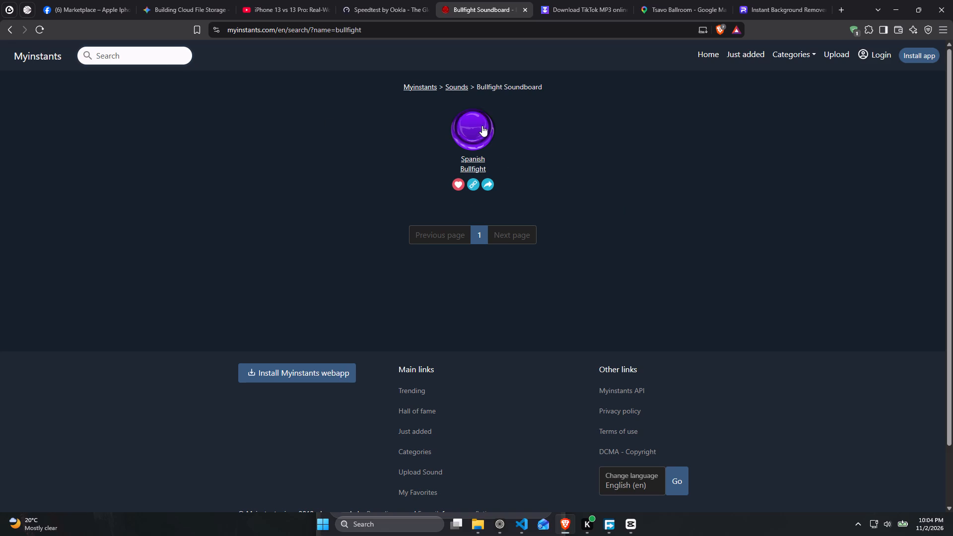
{"action": "left_click", "coordinate": [737, 169]}
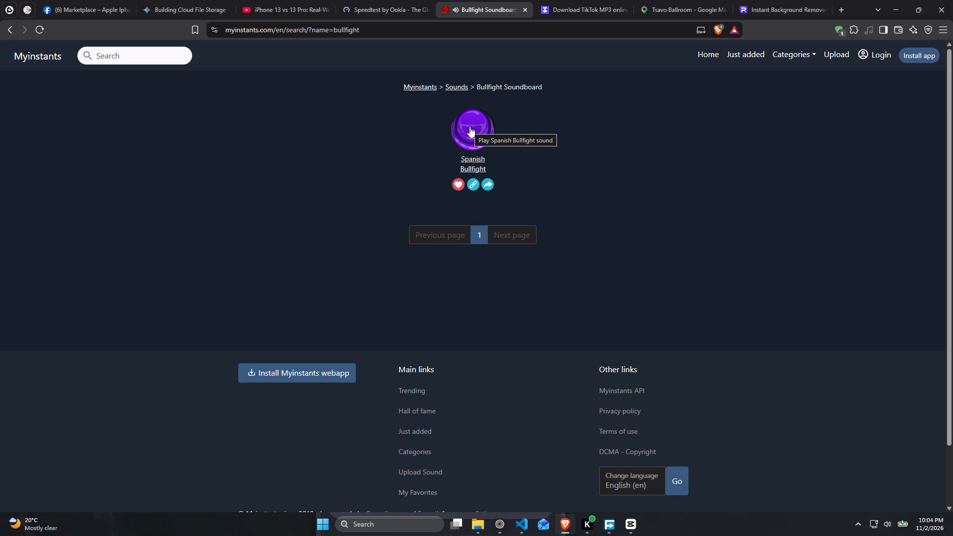
Return to CapCut, place the playhead at 00:00:32:00 and set the volume of the pepe-el-trompeta.mp3 clip to -6.9 dB.
{"action": "left_click", "coordinate": [900, 0]}
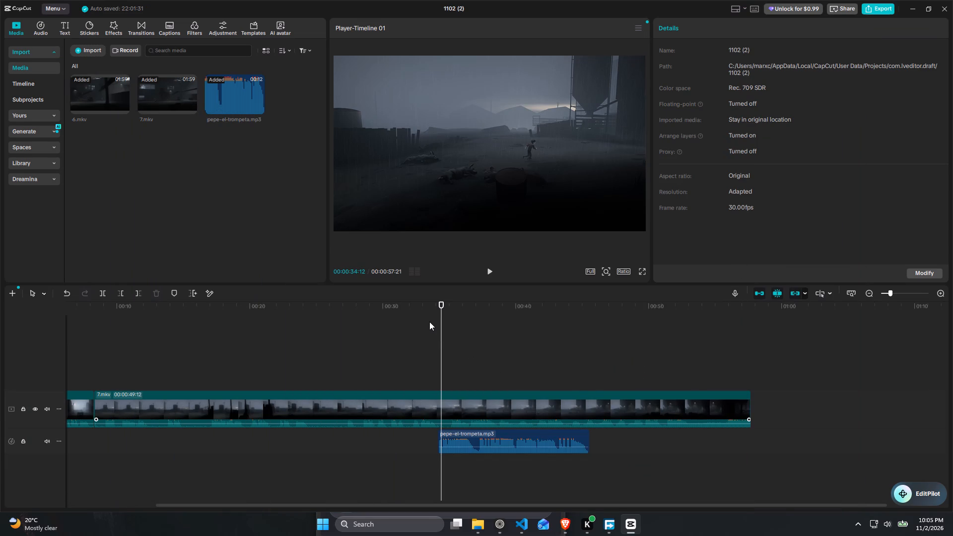
{"action": "left_click_drag", "start_coordinate": [428, 316], "coordinate": [414, 317]}
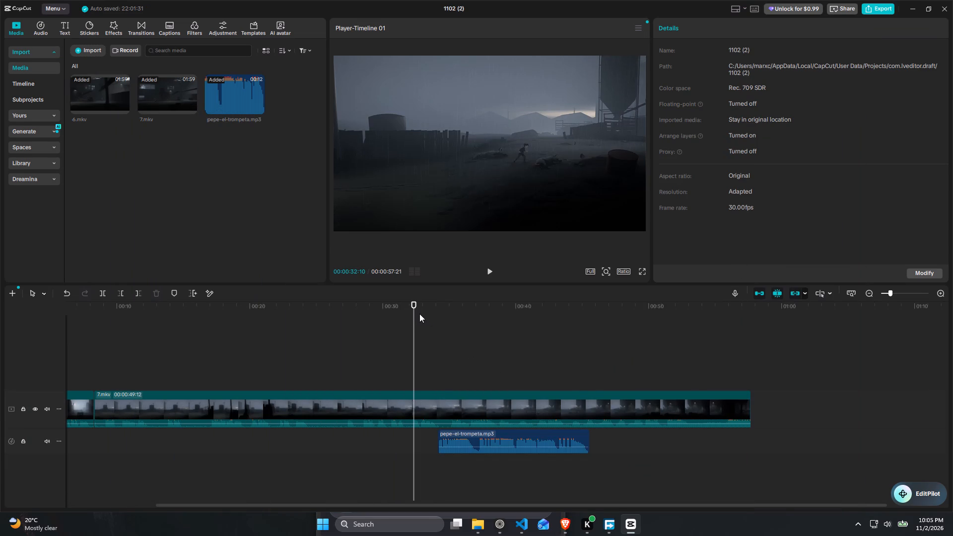
{"action": "left_click", "coordinate": [421, 312]}
{"action": "left_click", "coordinate": [408, 309]}
{"action": "left_click", "coordinate": [417, 312]}
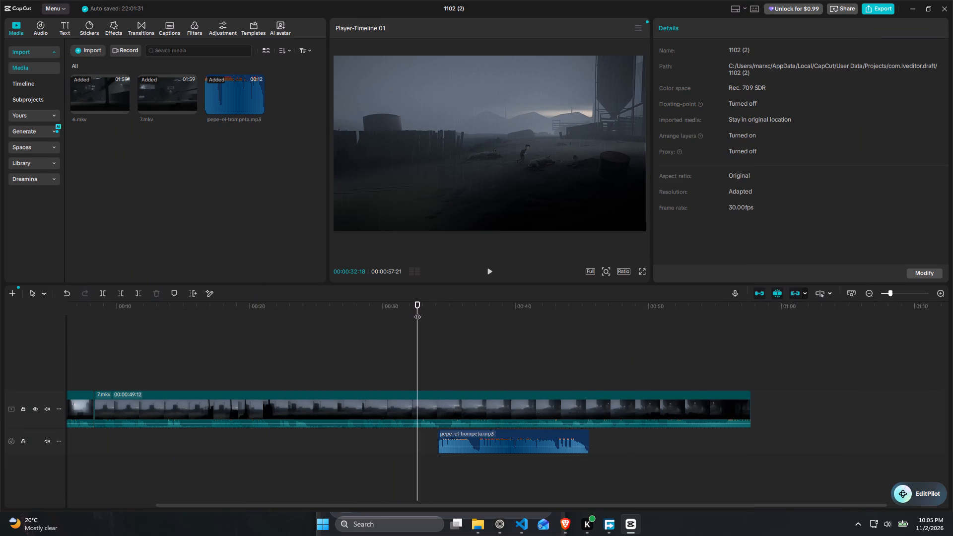
{"action": "left_click", "coordinate": [409, 311]}
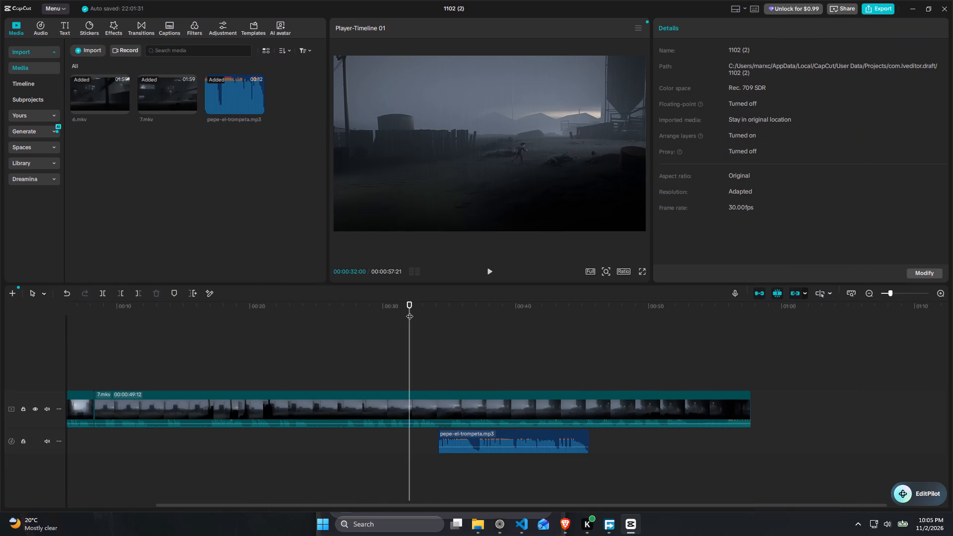
{"action": "left_click", "coordinate": [500, 430]}
{"action": "left_click", "coordinate": [803, 76]}
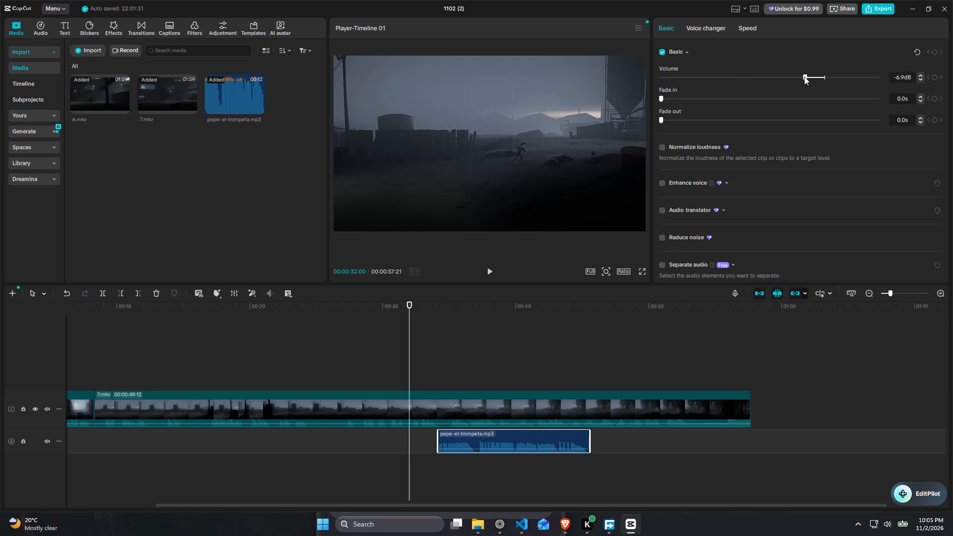
Play the dog chase with the trumpet audio from 00:00:32:00 to 00:00:48:02, pausing at several points along the way.
{"action": "key", "text": "space"}
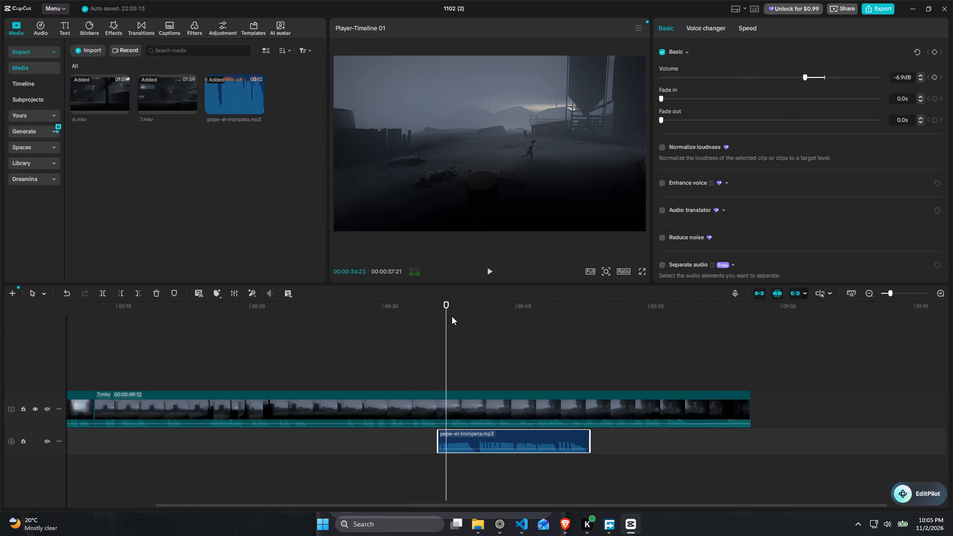
{"action": "key", "text": "space"}
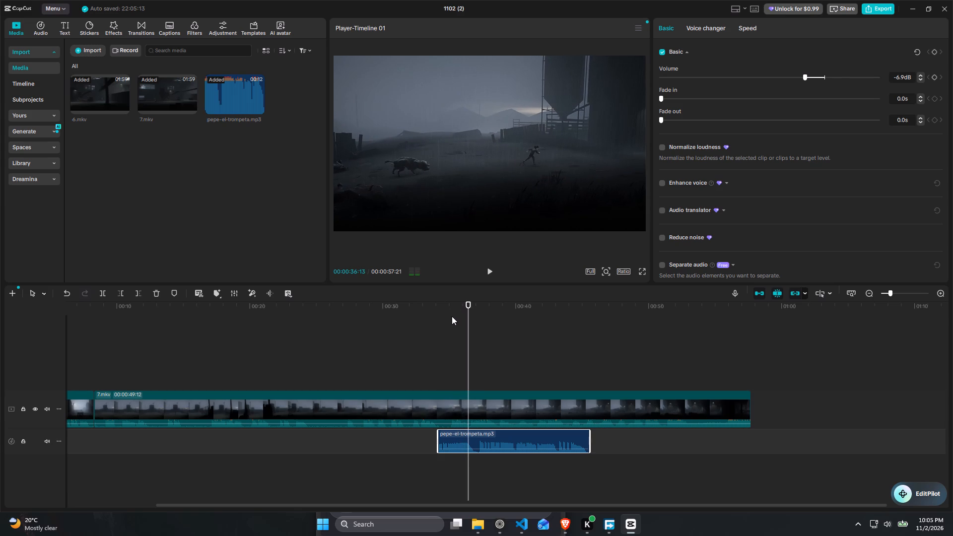
{"action": "key", "text": "space"}
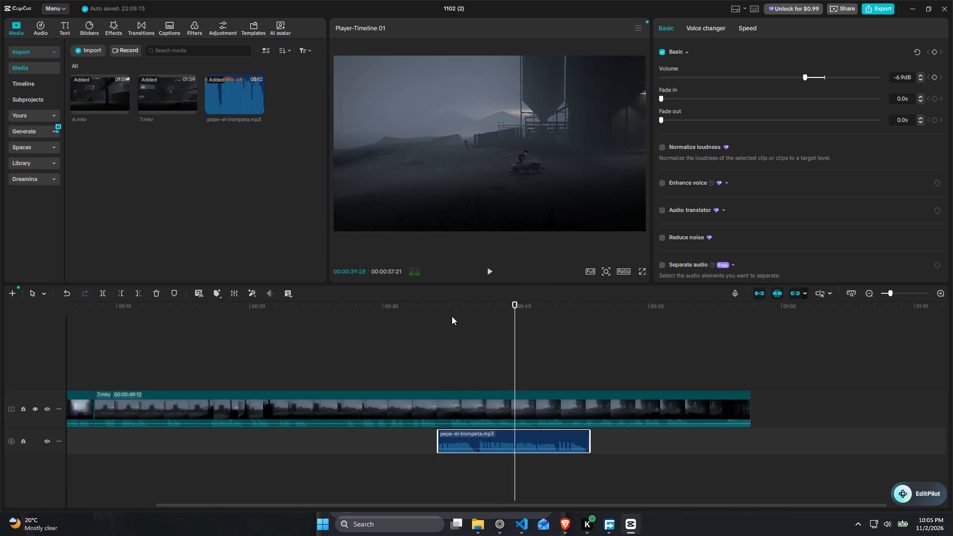
{"action": "key", "text": "space"}
{"action": "key", "text": "space"}
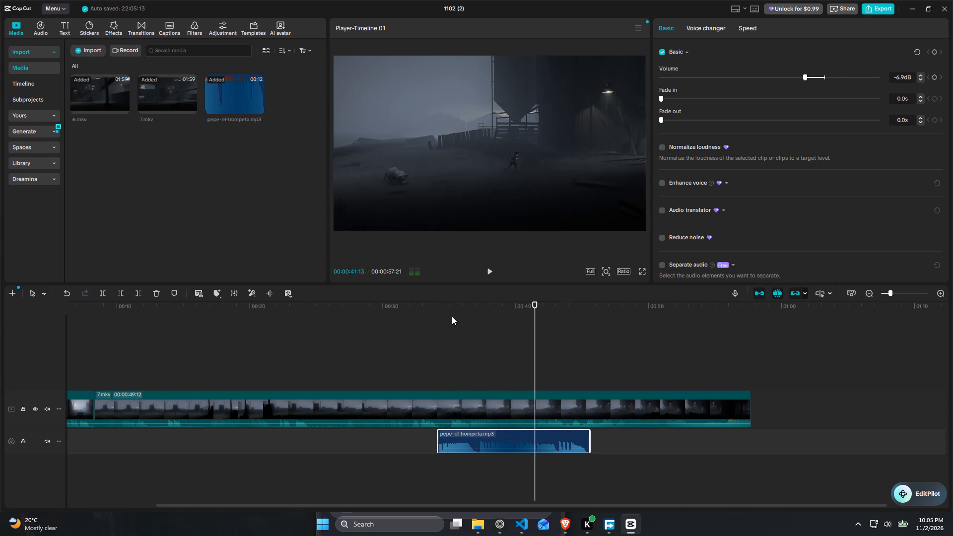
{"action": "key", "text": "space"}
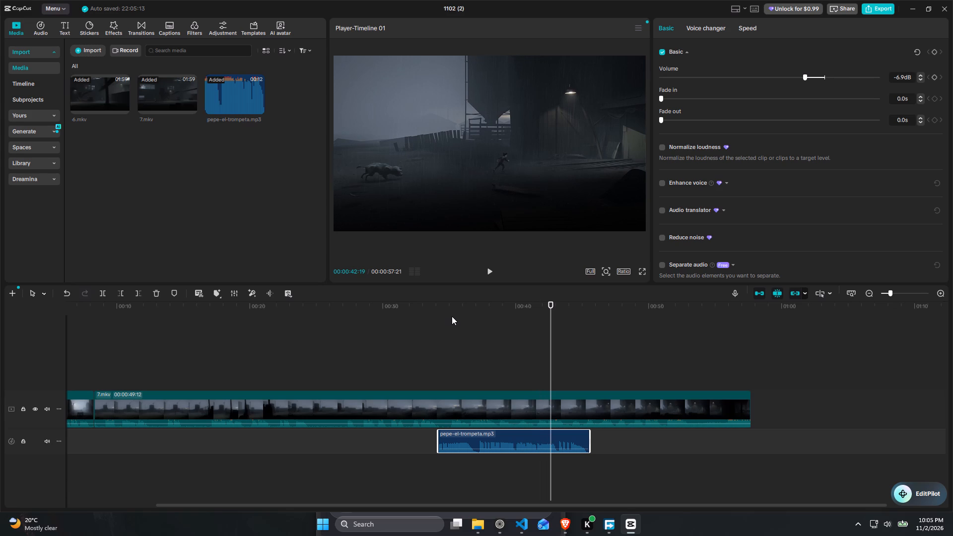
{"action": "key", "text": "space"}
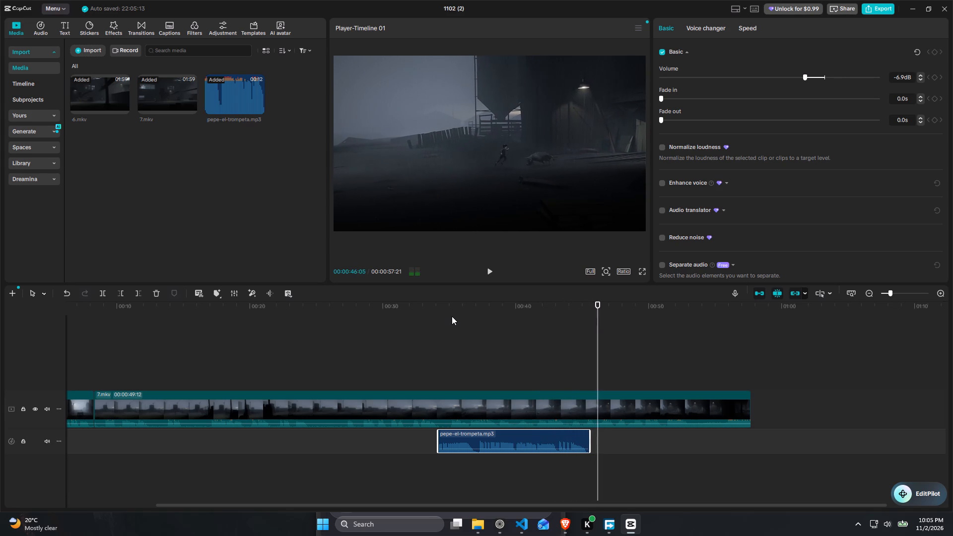
{"action": "key", "text": "space"}
{"action": "key", "text": "space"}
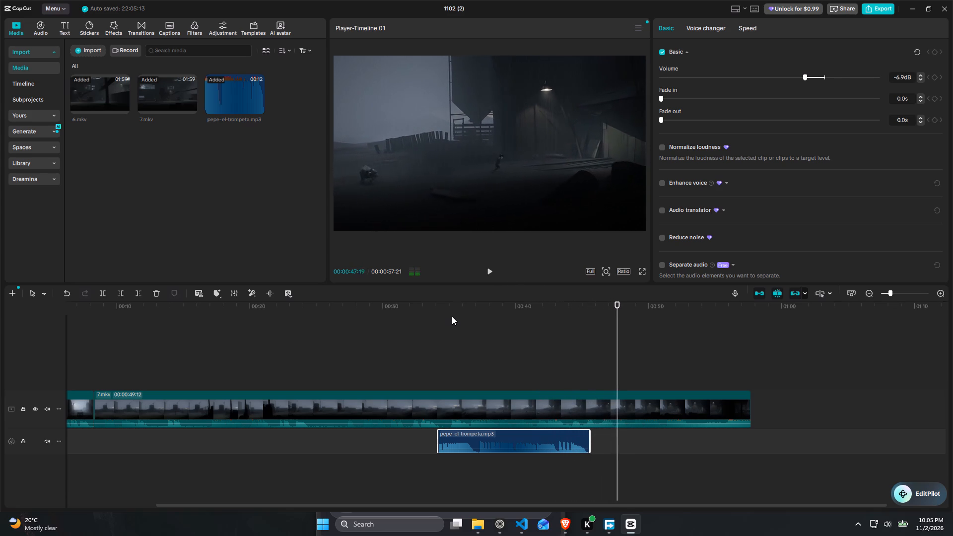
{"action": "key", "text": "space"}
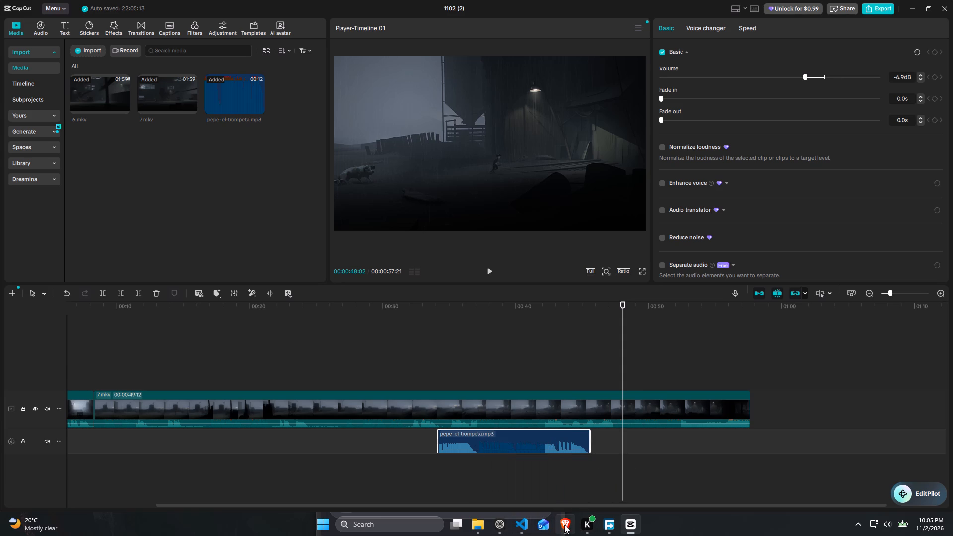
Switch to Brave, search Myinstants for "yeee" and audition the first six sounds, replaying the YEEET one.
{"action": "left_click", "coordinate": [501, 528]}
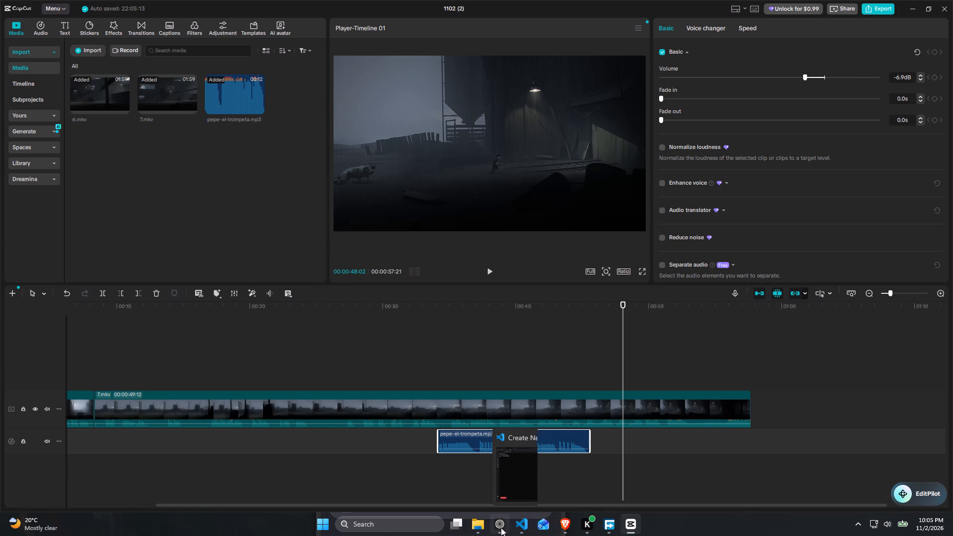
{"action": "left_click", "coordinate": [501, 528]}
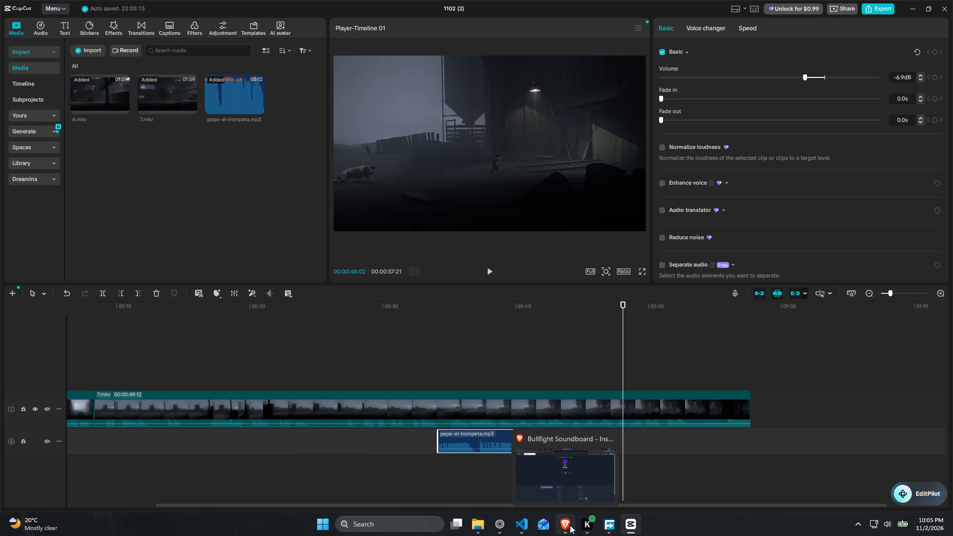
{"action": "left_click", "coordinate": [570, 525]}
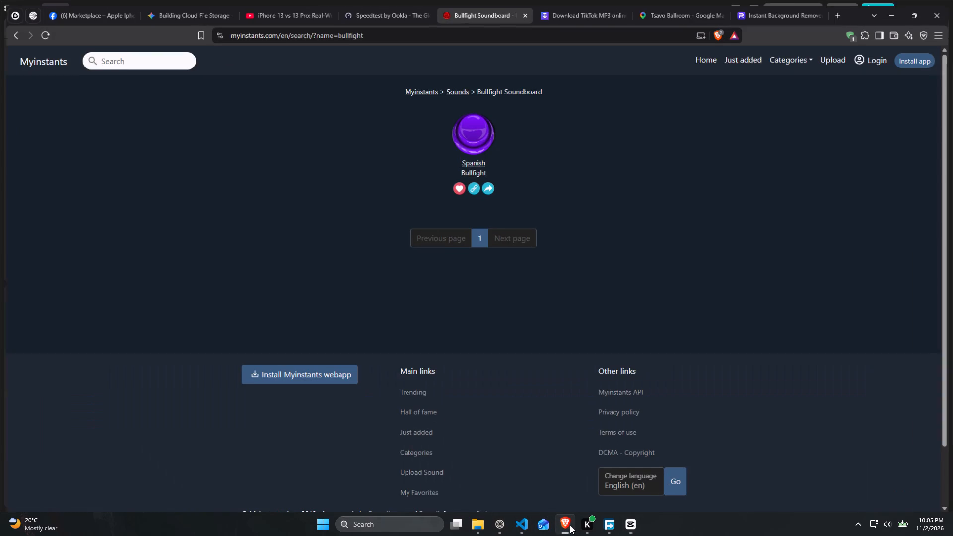
{"action": "left_click", "coordinate": [160, 50]}
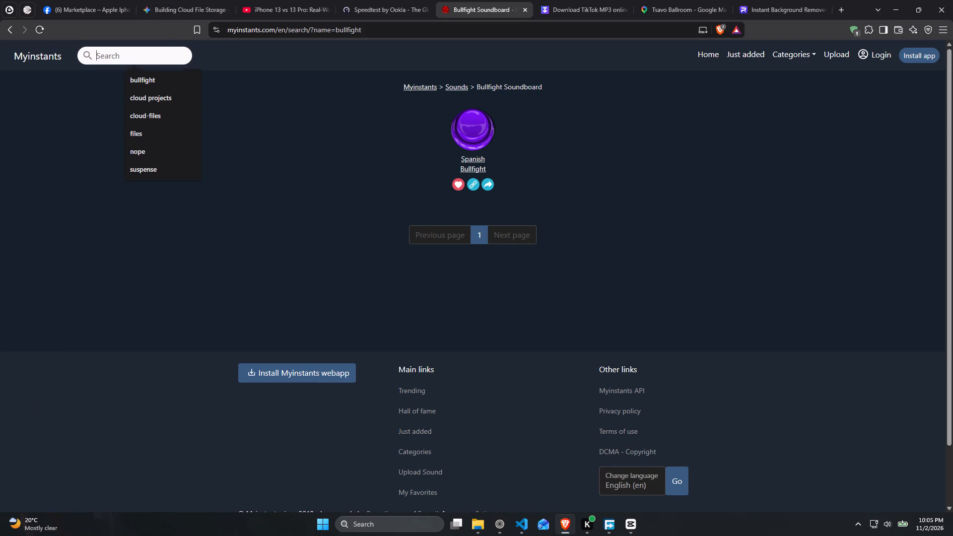
{"action": "key", "text": "y"}
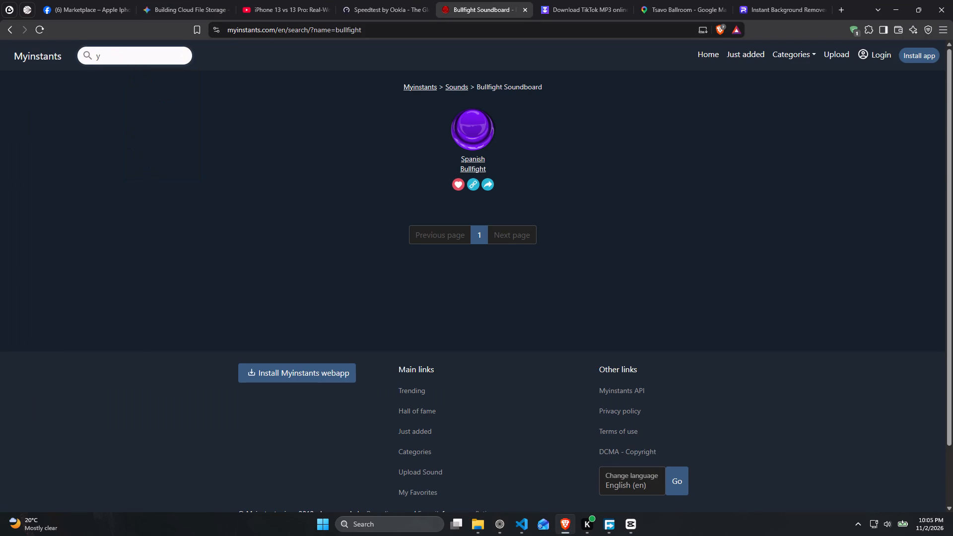
{"action": "type", "text": "eee"}
{"action": "key", "text": "Return"}
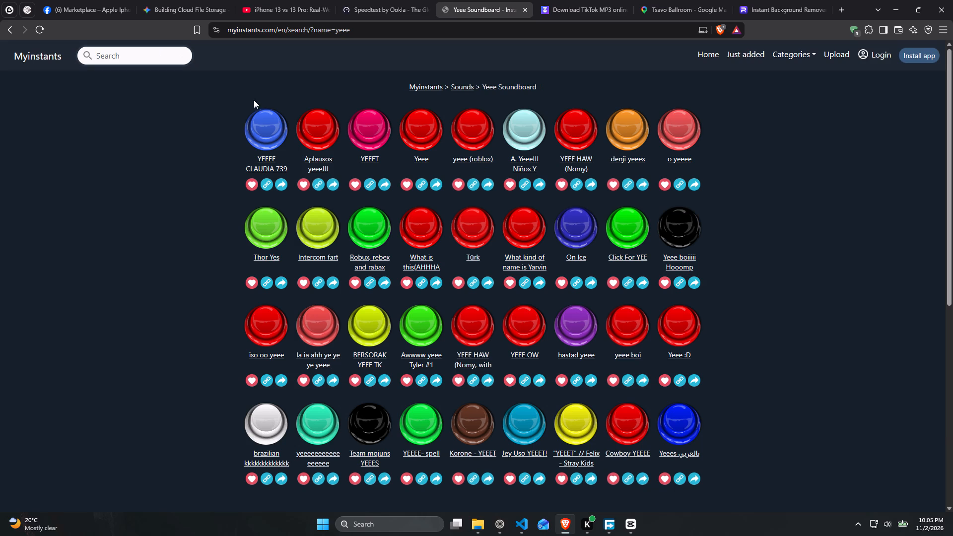
{"action": "left_click", "coordinate": [272, 137]}
{"action": "left_click", "coordinate": [324, 133]}
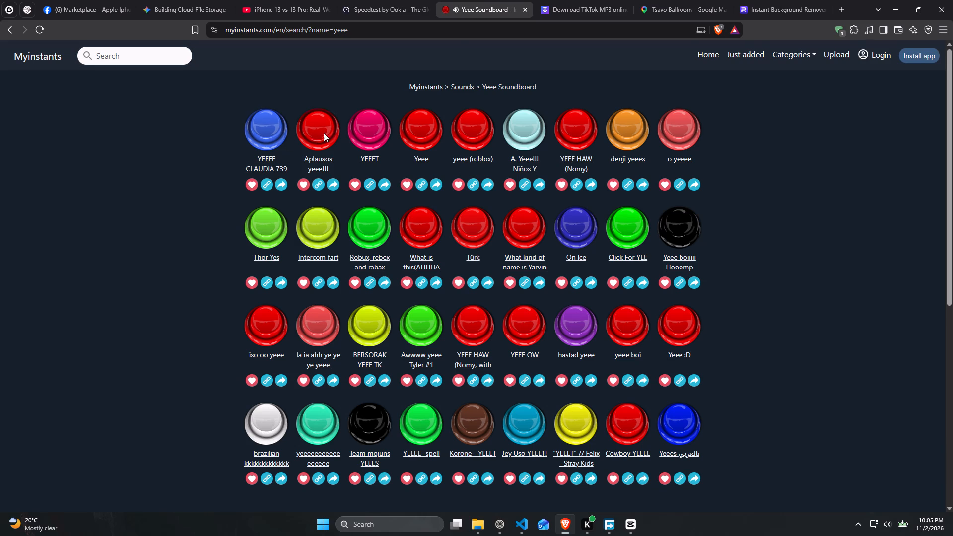
{"action": "left_click", "coordinate": [362, 134]}
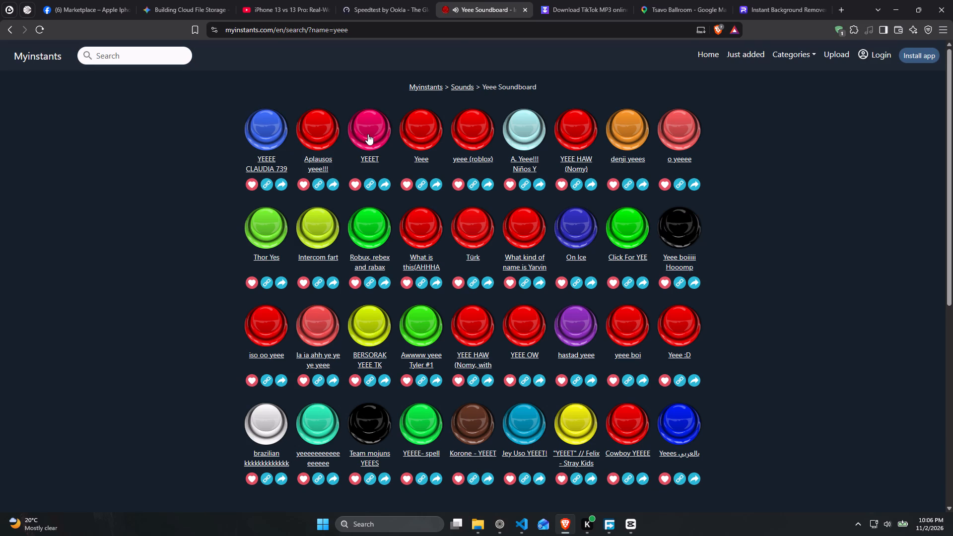
{"action": "left_click", "coordinate": [429, 125]}
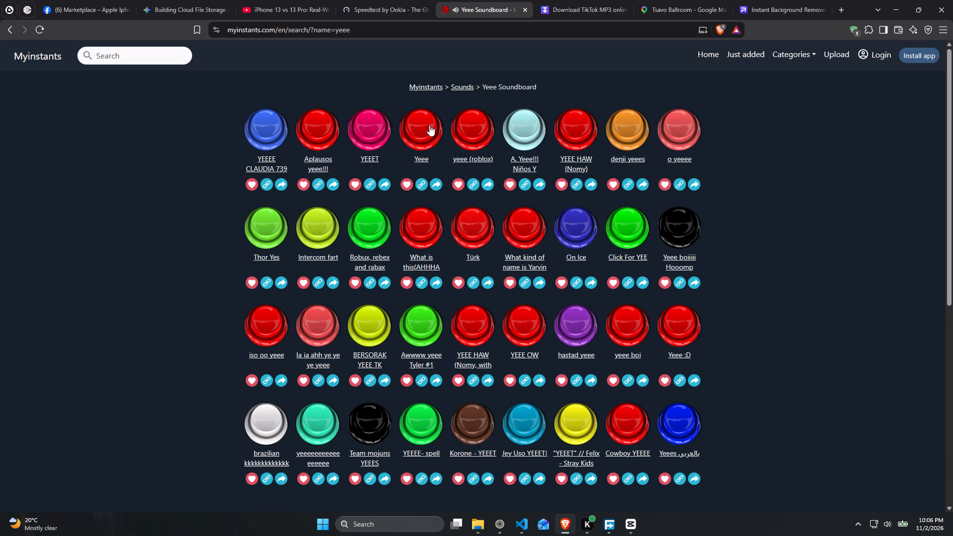
{"action": "left_click", "coordinate": [476, 130]}
{"action": "left_click", "coordinate": [529, 129]}
{"action": "left_click", "coordinate": [369, 132]}
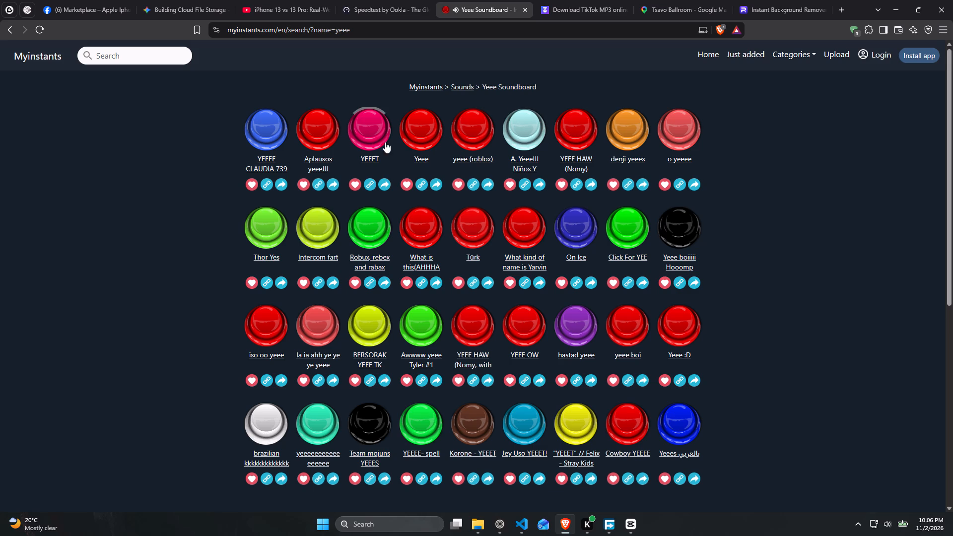
Open the YEEET sound's page and download its MP3, yeet_1.mp3, through Free Download Manager.
{"action": "left_click", "coordinate": [370, 157]}
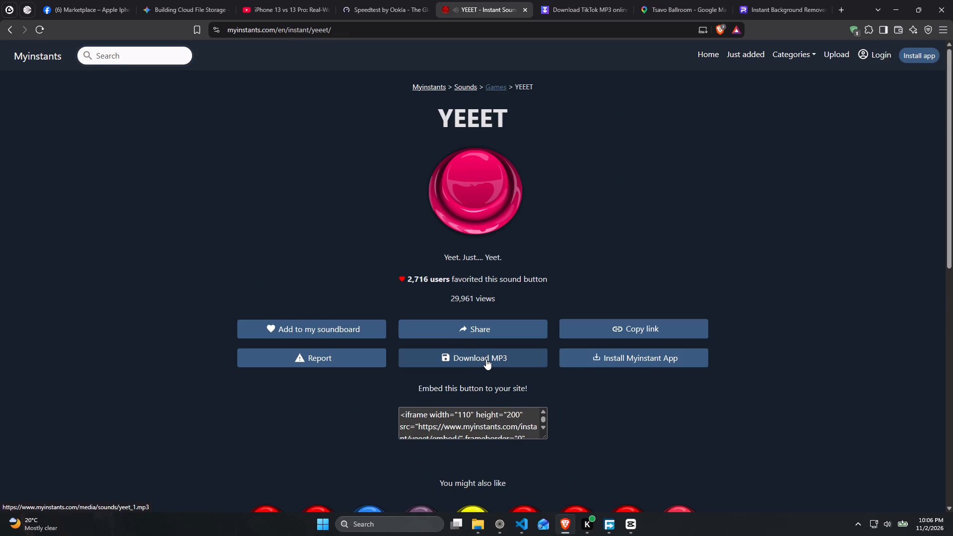
{"action": "left_click", "coordinate": [486, 359]}
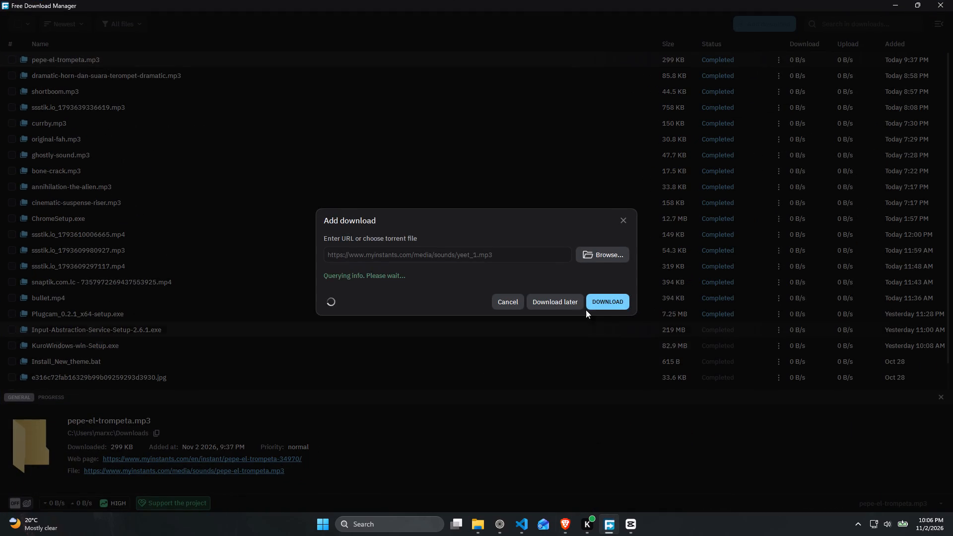
{"action": "left_click", "coordinate": [576, 316]}
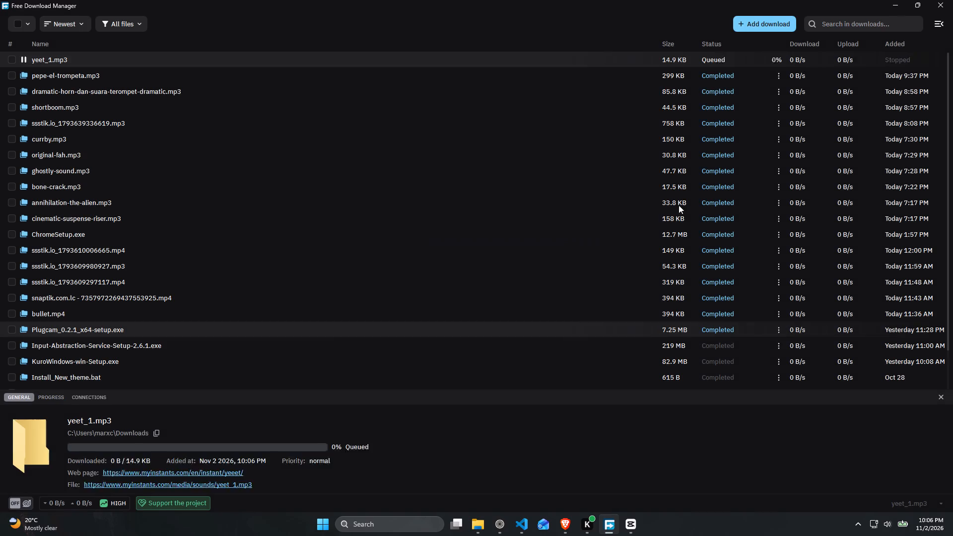
{"action": "left_click", "coordinate": [889, 0]}
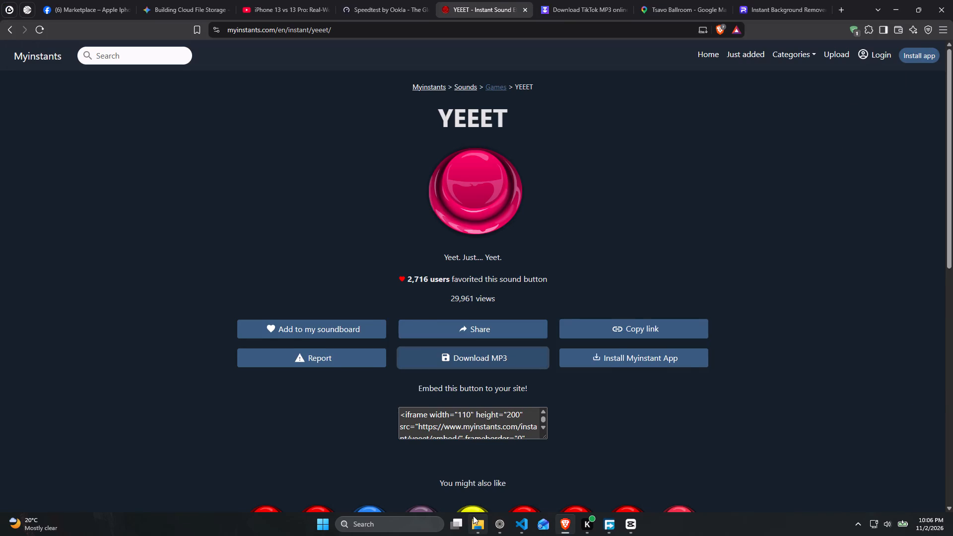
Refresh the Downloads folder in File Explorer and import yeet_1.mp3 into the CapCut project media.
{"action": "left_click", "coordinate": [474, 517]}
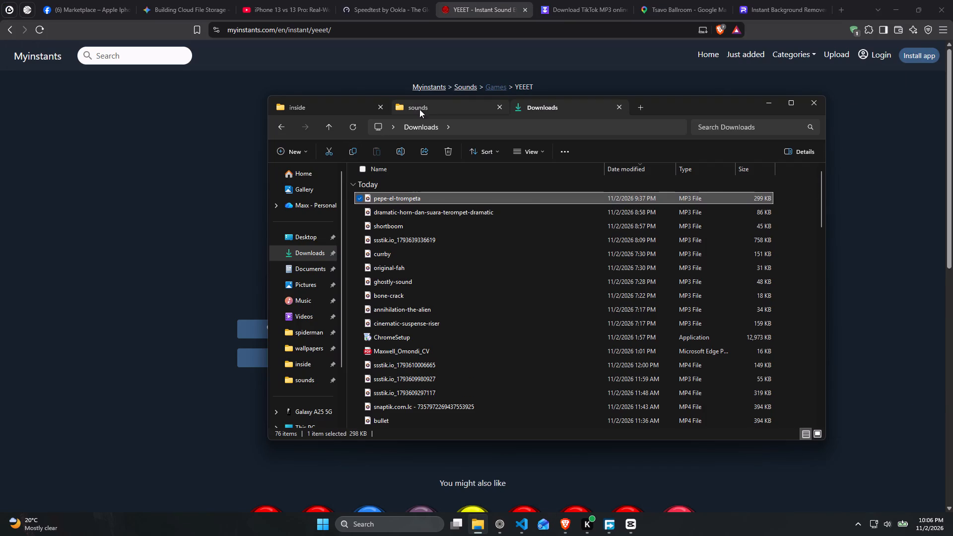
{"action": "left_click", "coordinate": [553, 100]}
{"action": "scroll", "coordinate": [422, 230], "scroll_direction": "up", "scroll_amount": 5}
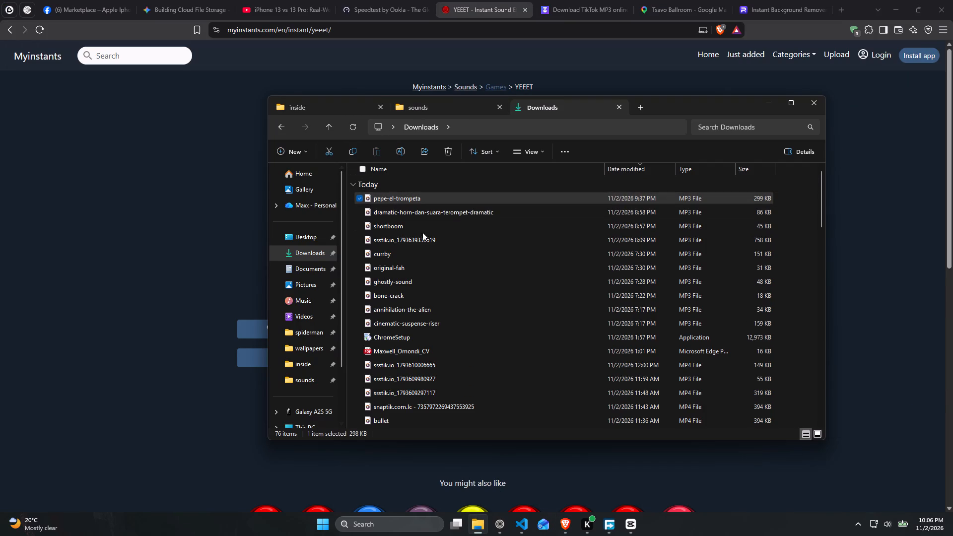
{"action": "left_click", "coordinate": [351, 127]}
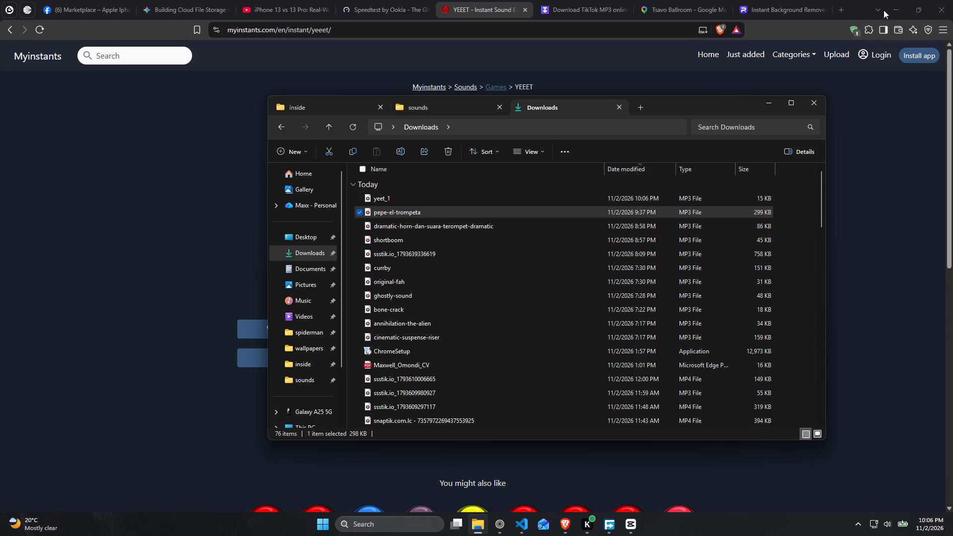
{"action": "left_click", "coordinate": [893, 1]}
{"action": "left_click_drag", "start_coordinate": [435, 201], "coordinate": [430, 199]}
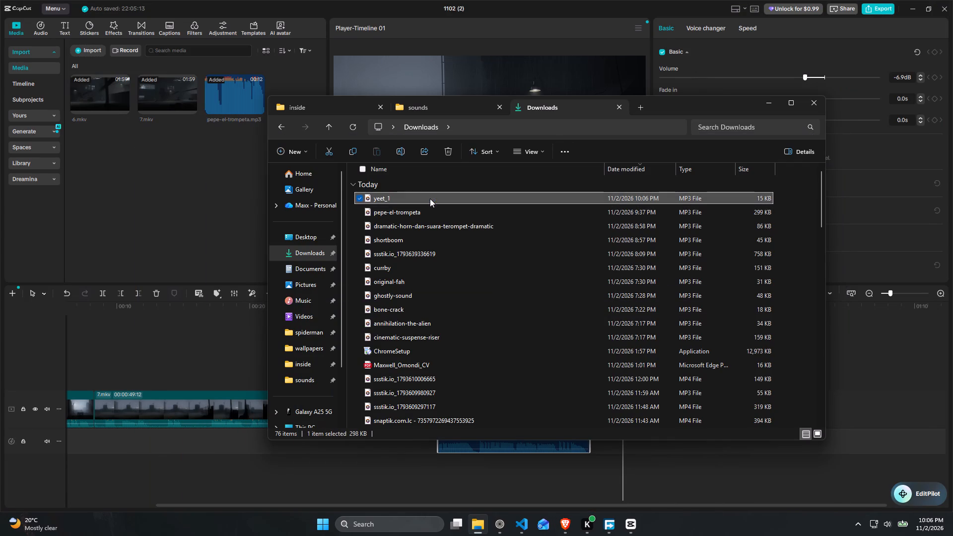
{"action": "left_click_drag", "start_coordinate": [430, 198], "coordinate": [139, 215]}
Place yeet_1.mp3 on the audio track directly after the pepe-el-trompeta.mp3 clip and preview that section.
{"action": "left_click_drag", "start_coordinate": [115, 158], "coordinate": [554, 326]}
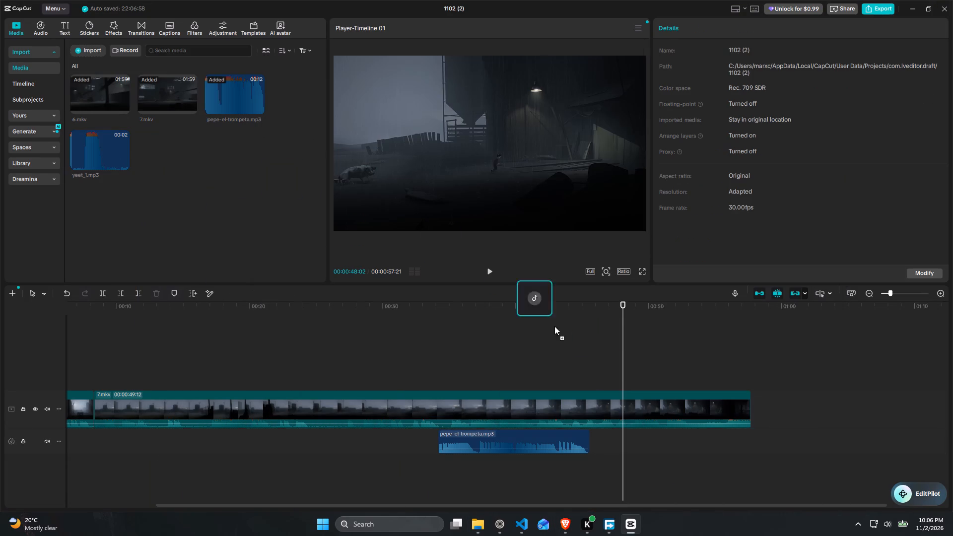
{"action": "left_click_drag", "start_coordinate": [554, 326], "coordinate": [592, 443]}
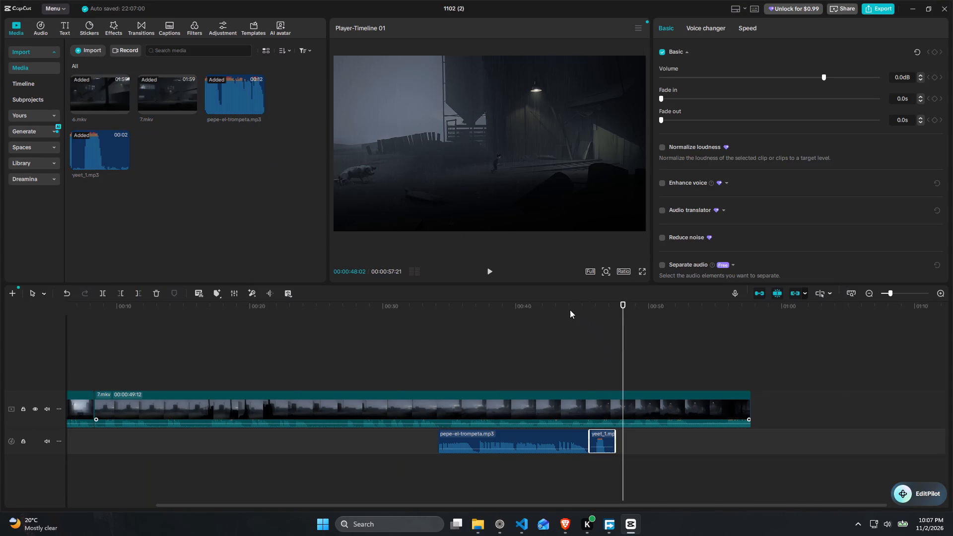
{"action": "left_click", "coordinate": [570, 310]}
{"action": "key", "text": "space"}
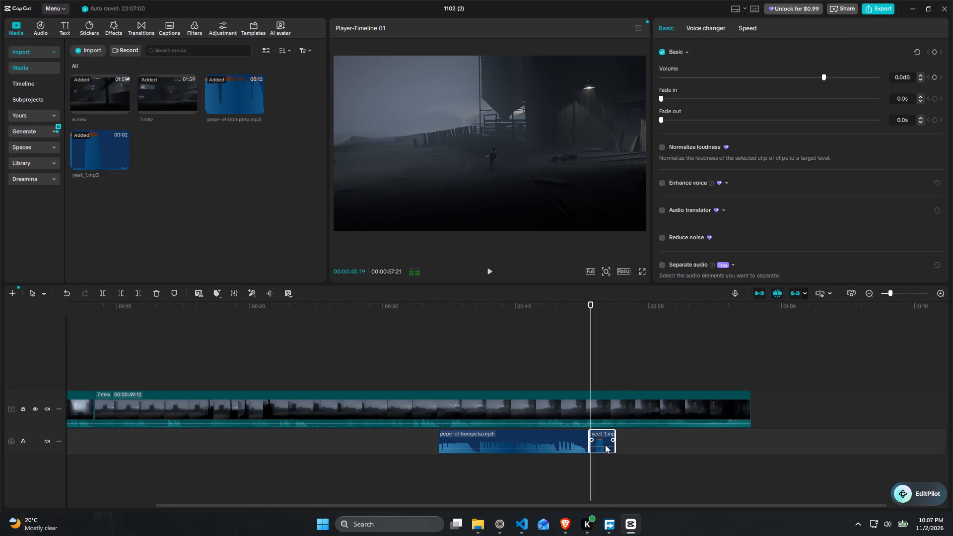
{"action": "key", "text": "space"}
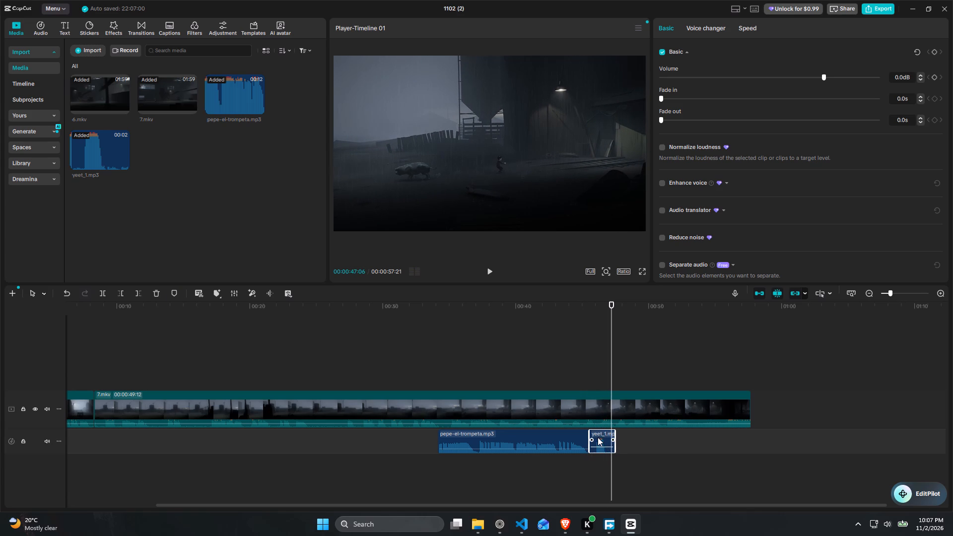
Move the yeet_1.mp3 clip along the audio track to start at about 00:00:50, previewing the footage to find the spot.
{"action": "left_click_drag", "start_coordinate": [599, 431], "coordinate": [673, 436]}
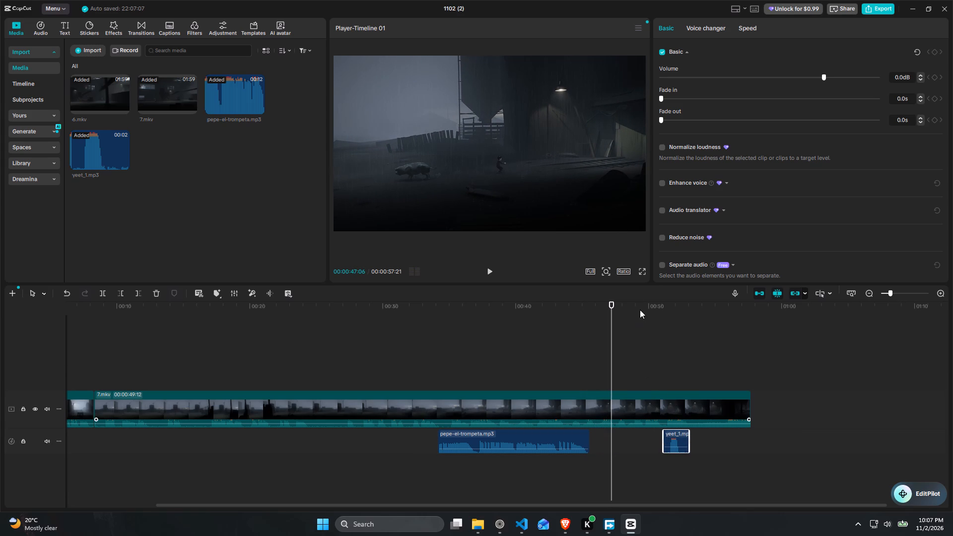
{"action": "left_click_drag", "start_coordinate": [640, 306], "coordinate": [639, 301]}
{"action": "key", "text": "space"}
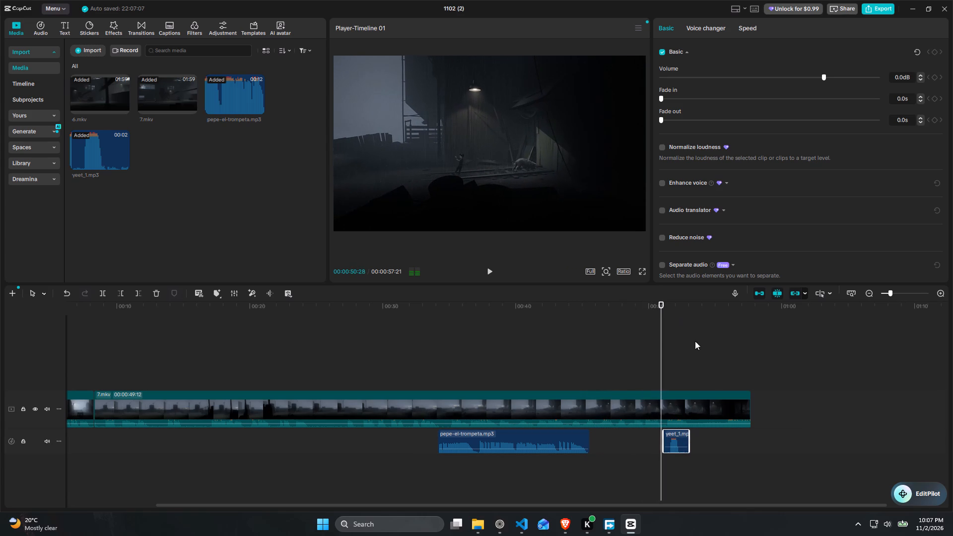
{"action": "key", "text": "space"}
{"action": "left_click_drag", "start_coordinate": [680, 441], "coordinate": [663, 441]}
{"action": "left_click_drag", "start_coordinate": [664, 439], "coordinate": [671, 439]}
Play the video from about 00:00:47 to the end, then review it around 00:00:31 and go back to 00:00:18:16.
{"action": "left_click", "coordinate": [616, 307]}
{"action": "key", "text": "space"}
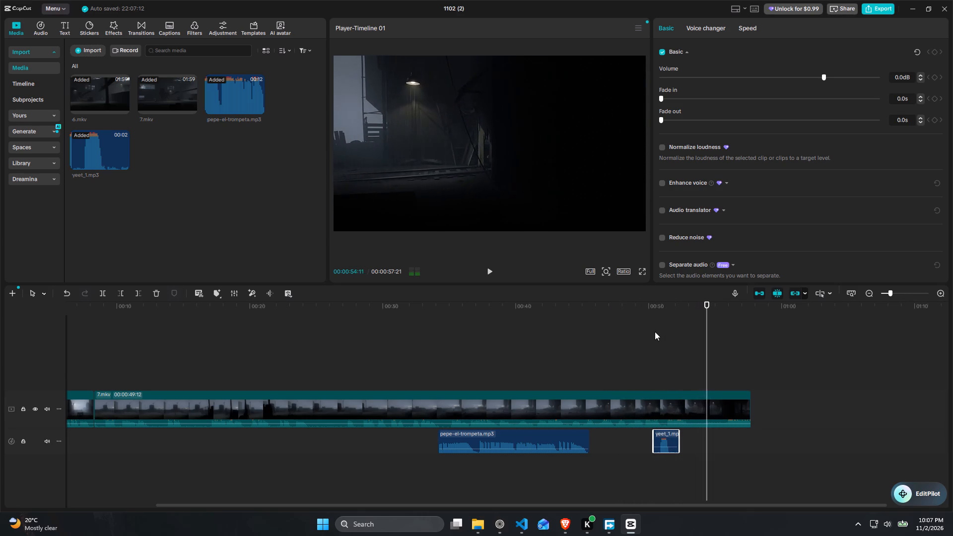
{"action": "key", "text": "space"}
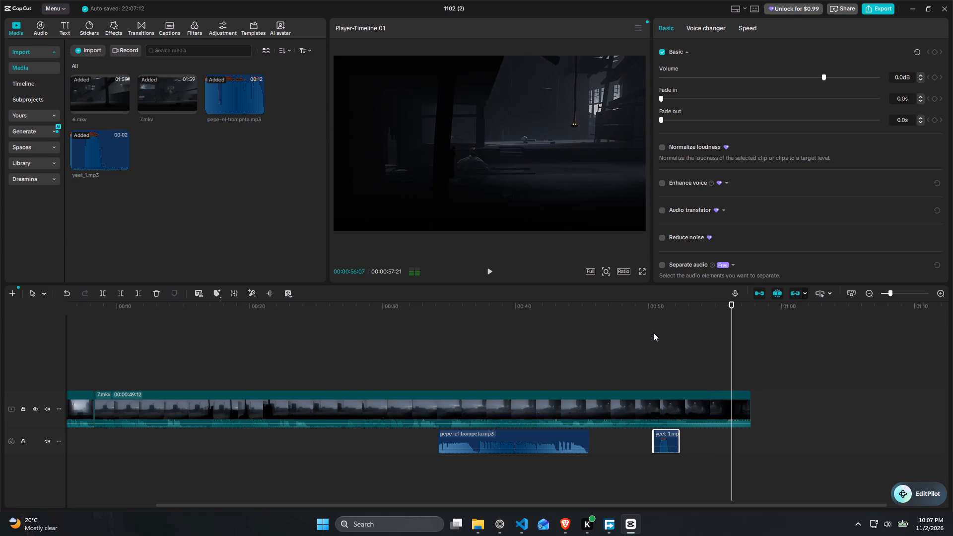
{"action": "key", "text": "space"}
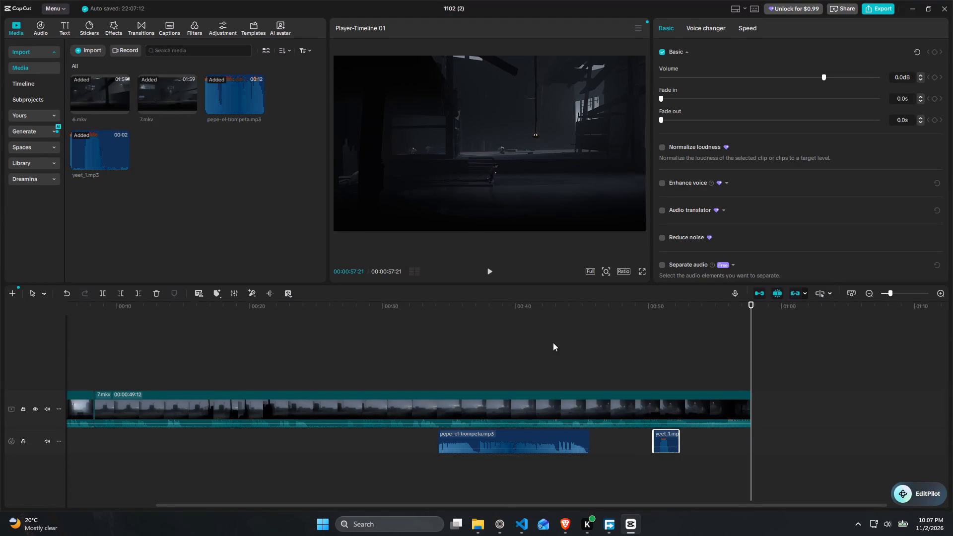
{"action": "left_click_drag", "start_coordinate": [506, 314], "coordinate": [401, 310]}
{"action": "key", "text": "space"}
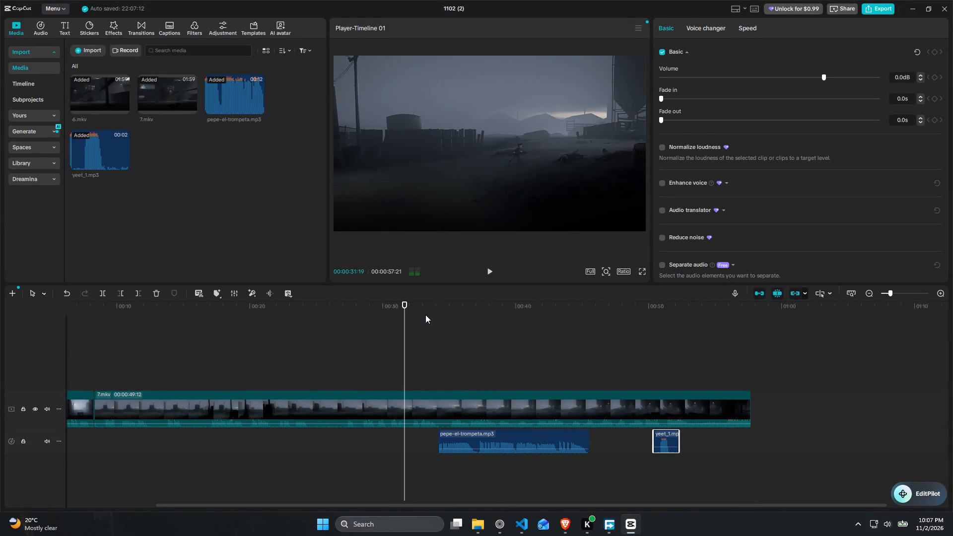
{"action": "left_click_drag", "start_coordinate": [289, 314], "coordinate": [230, 319]}
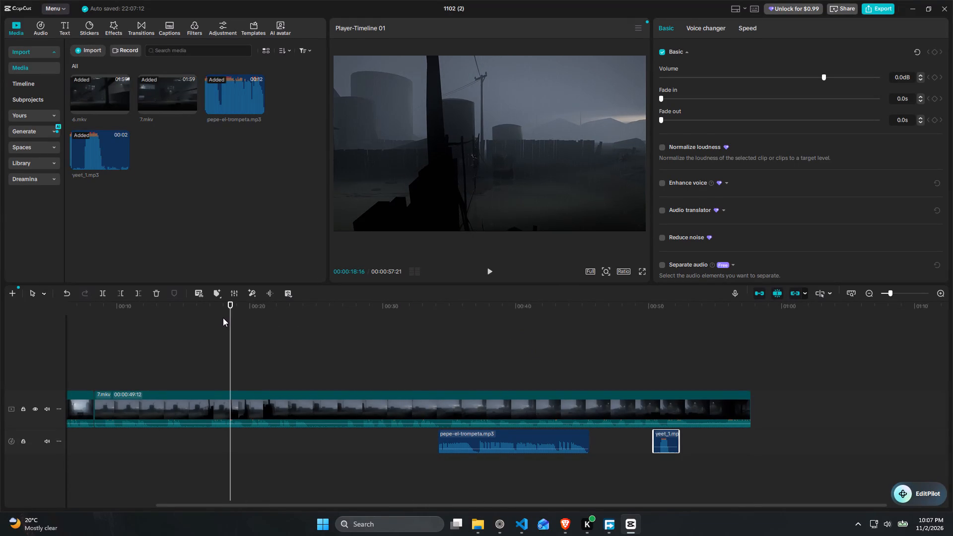
{"action": "scroll", "coordinate": [219, 316], "scroll_direction": "right", "scroll_amount": 1}
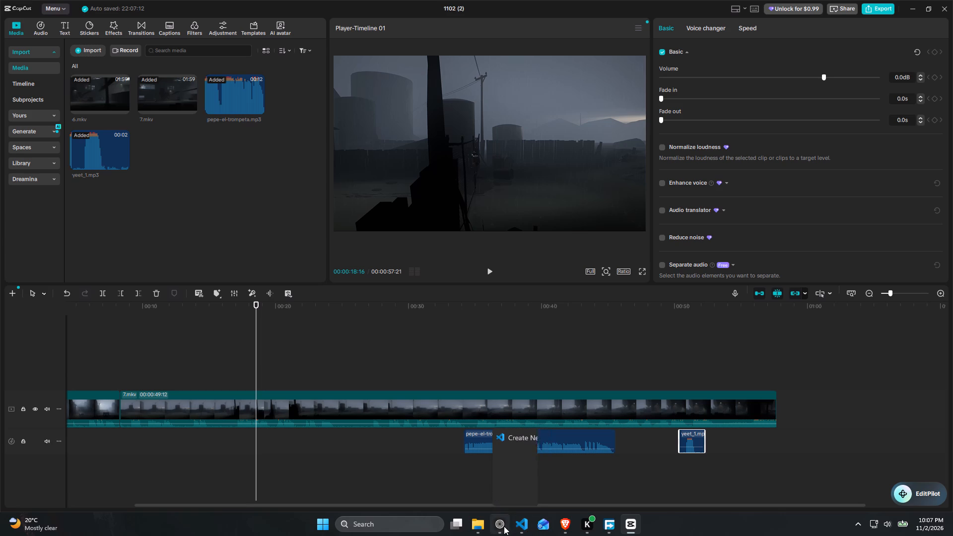
Switch to Brave, search Myinstants for "showdown" and play the first Hunt Showdown sound.
{"action": "left_click", "coordinate": [504, 526]}
{"action": "left_click", "coordinate": [501, 521]}
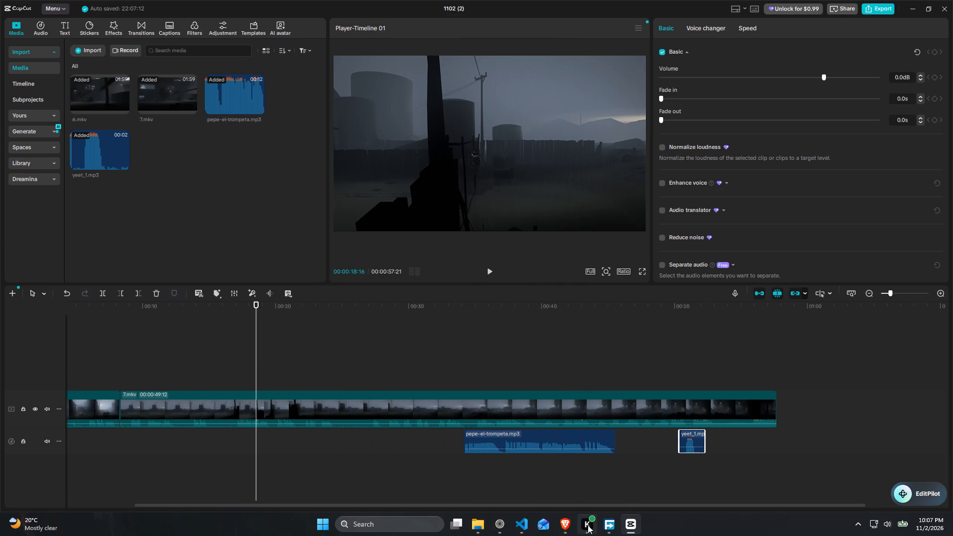
{"action": "left_click", "coordinate": [568, 530]}
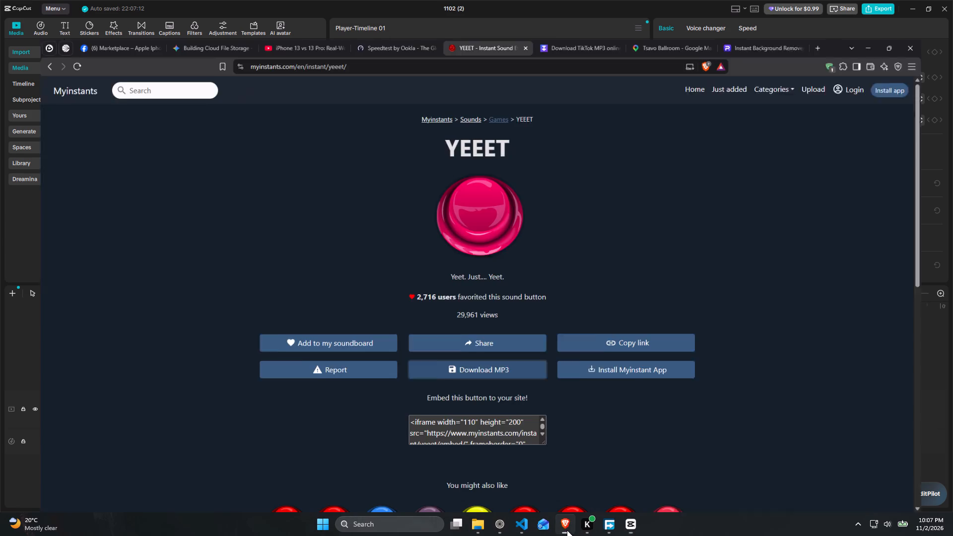
{"action": "left_click", "coordinate": [123, 58]}
{"action": "key", "text": "s"}
{"action": "type", "text": "howdow"}
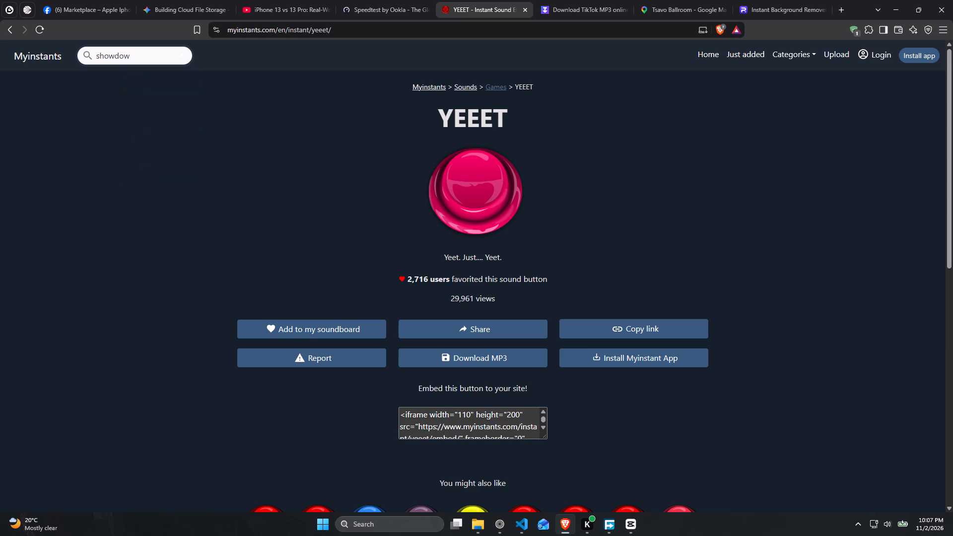
{"action": "key", "text": "n"}
{"action": "key", "text": "Return"}
{"action": "left_click", "coordinate": [271, 136]}
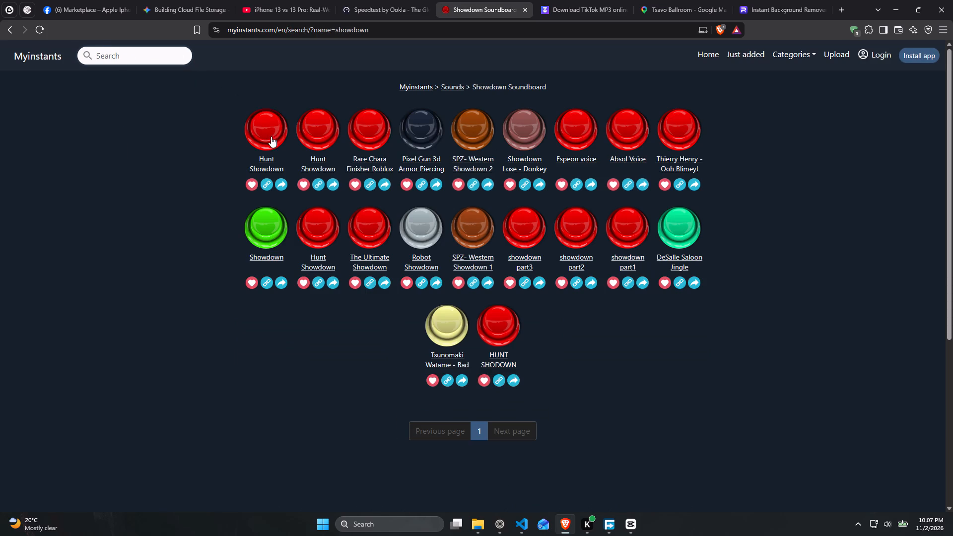
Audition the remaining sounds in the first row of the showdown results, from the second Hunt Showdown to Thierry Henry - Ooh Blimey!.
{"action": "left_click", "coordinate": [334, 140]}
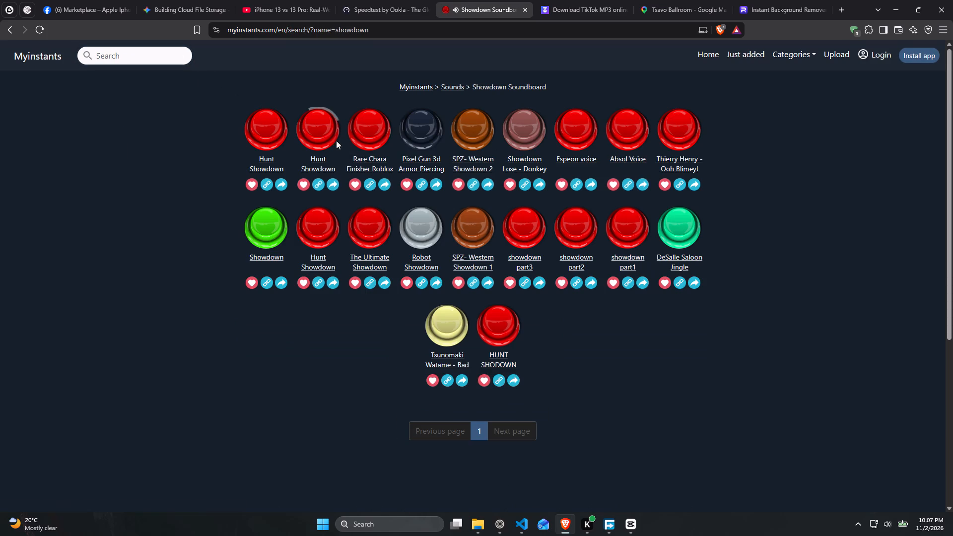
{"action": "left_click", "coordinate": [367, 127]}
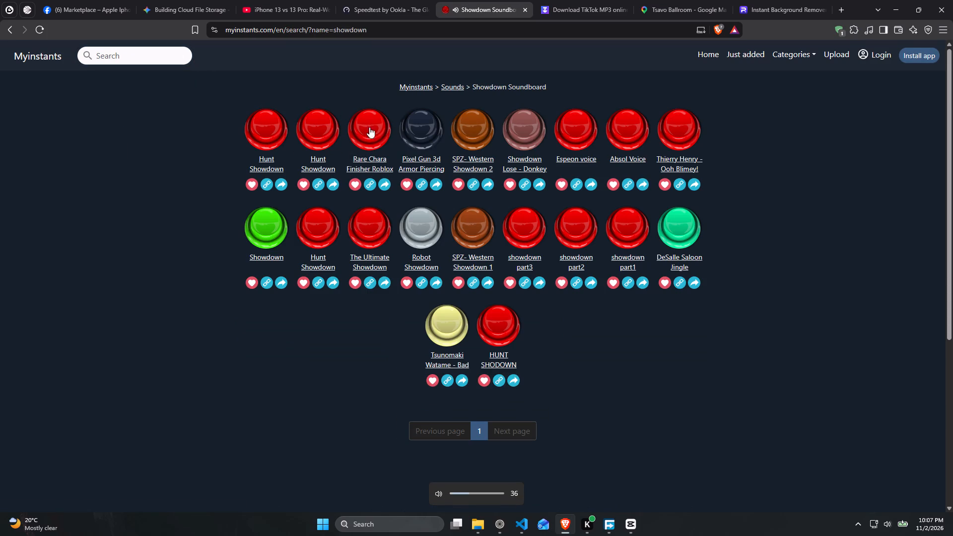
{"action": "left_click", "coordinate": [410, 128]}
{"action": "left_click", "coordinate": [485, 130]}
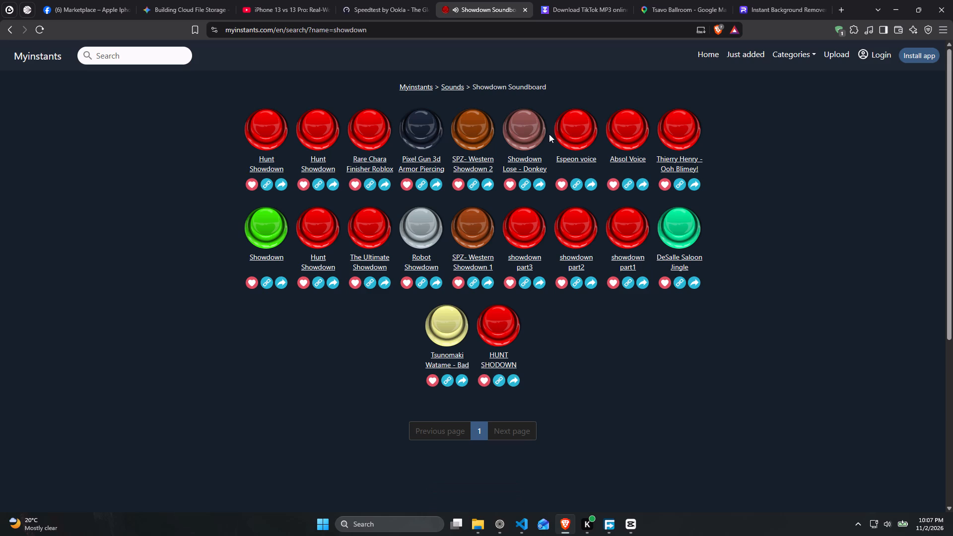
{"action": "left_click", "coordinate": [531, 131]}
{"action": "left_click", "coordinate": [479, 134]}
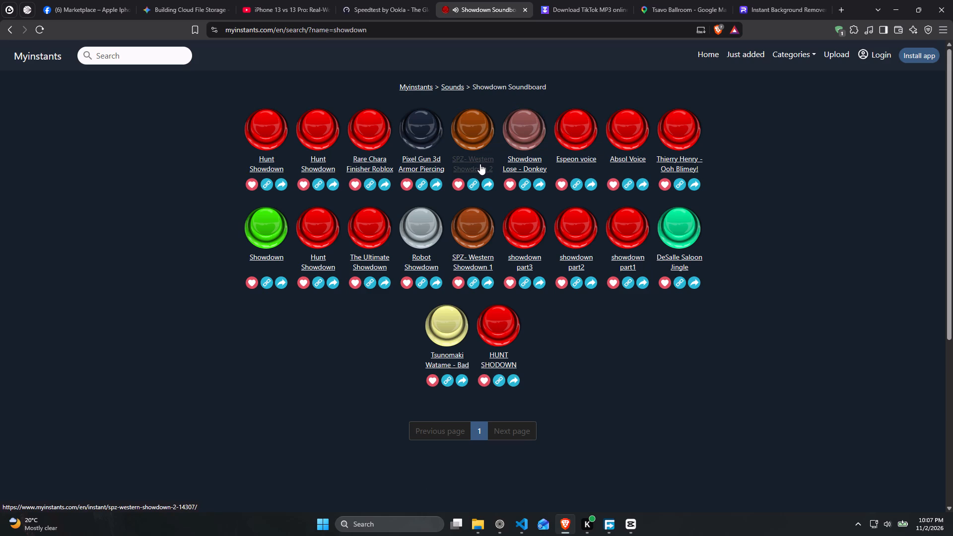
{"action": "left_click", "coordinate": [523, 132]}
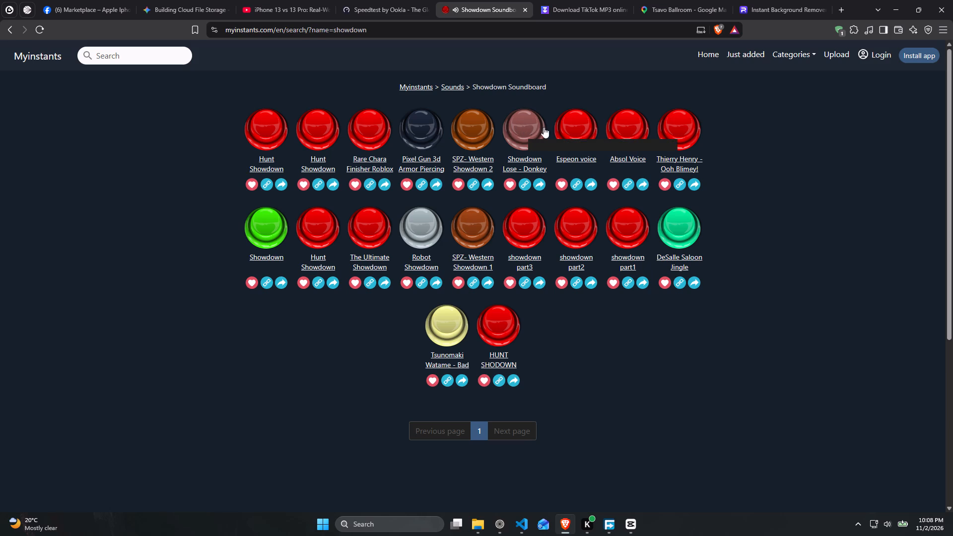
{"action": "left_click", "coordinate": [578, 131]}
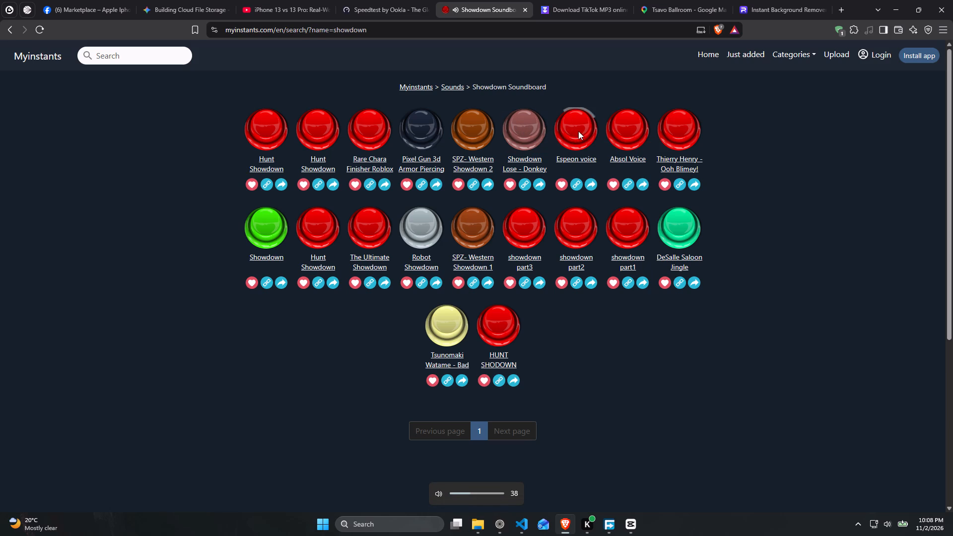
{"action": "left_click", "coordinate": [628, 134]}
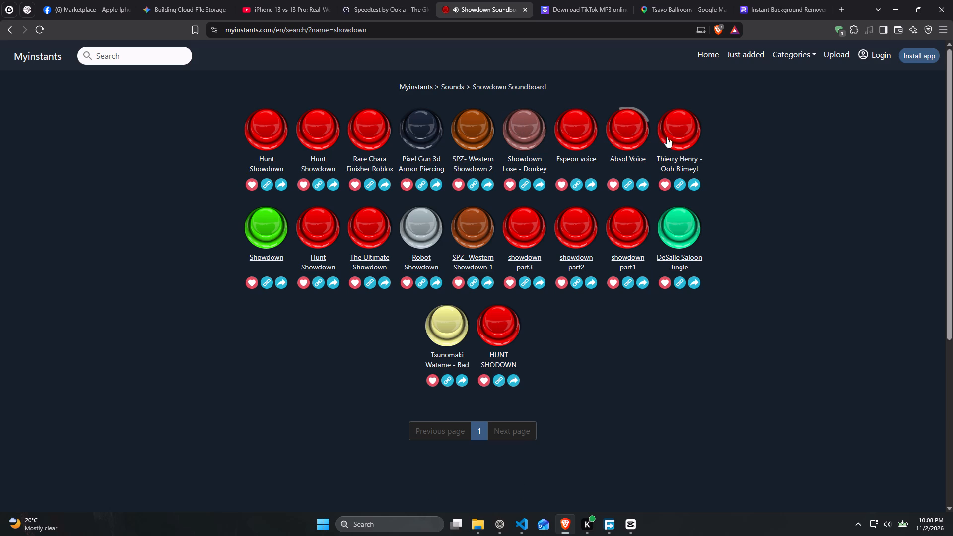
{"action": "left_click", "coordinate": [679, 131]}
Audition the second row of showdown results, from Showdown to DeSalle Saloon Jingle.
{"action": "left_click", "coordinate": [266, 228]}
{"action": "left_click", "coordinate": [323, 230]}
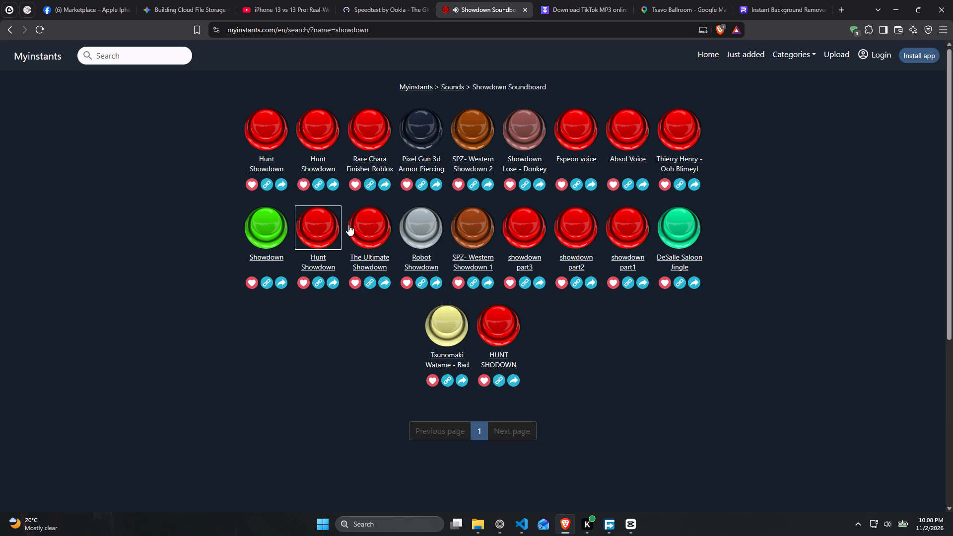
{"action": "left_click", "coordinate": [349, 224]}
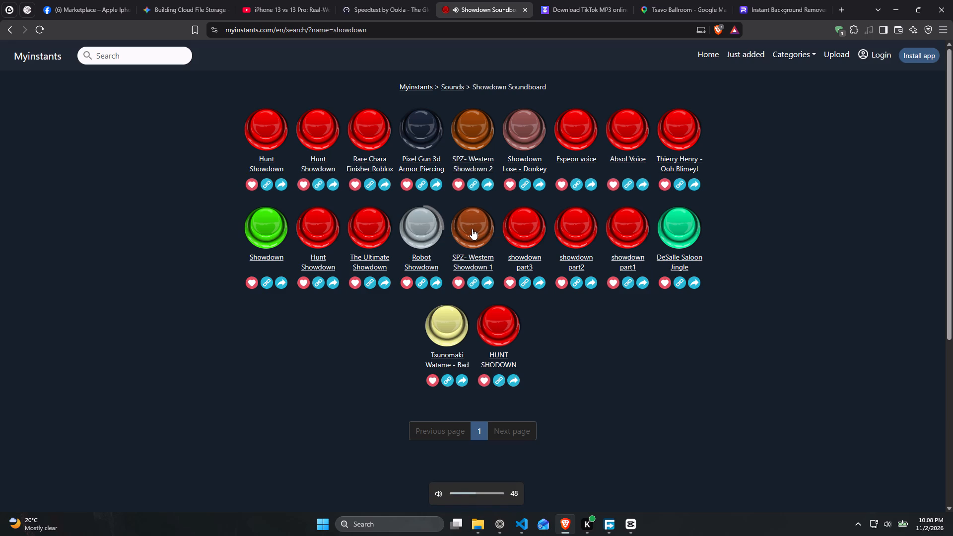
{"action": "left_click", "coordinate": [472, 229]}
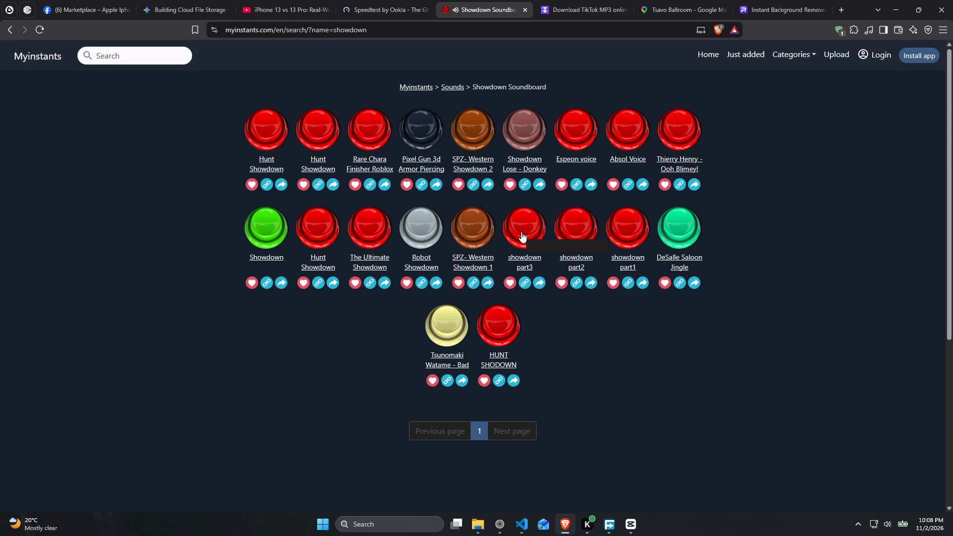
{"action": "left_click", "coordinate": [521, 232]}
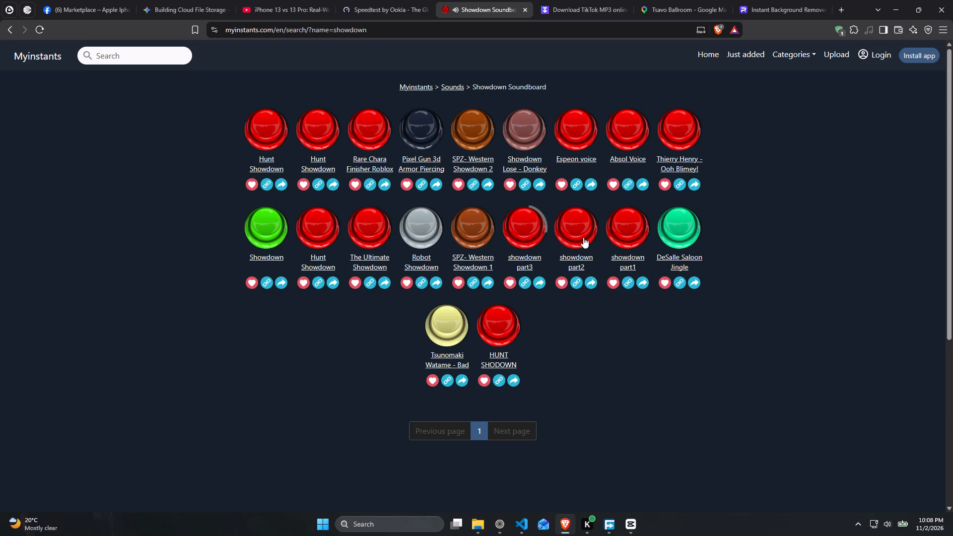
{"action": "left_click", "coordinate": [583, 237]}
{"action": "left_click", "coordinate": [632, 227]}
{"action": "left_click", "coordinate": [690, 227]}
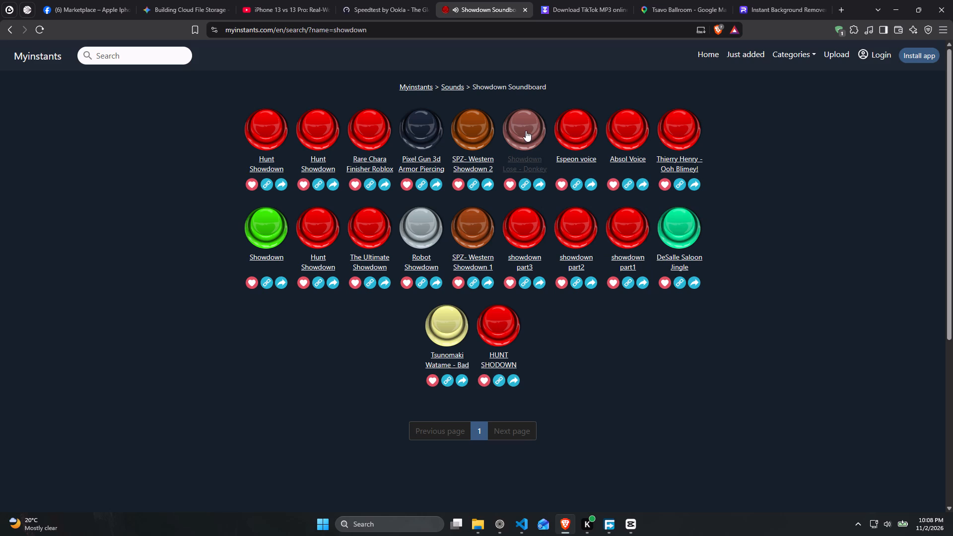
Replay Showdown Lose - Donkey and SPZ- Western Showdown 2, and download the latter's MP3 with Free Download Manager.
{"action": "left_click", "coordinate": [526, 126]}
{"action": "left_click", "coordinate": [478, 128]}
{"action": "left_click", "coordinate": [479, 164]}
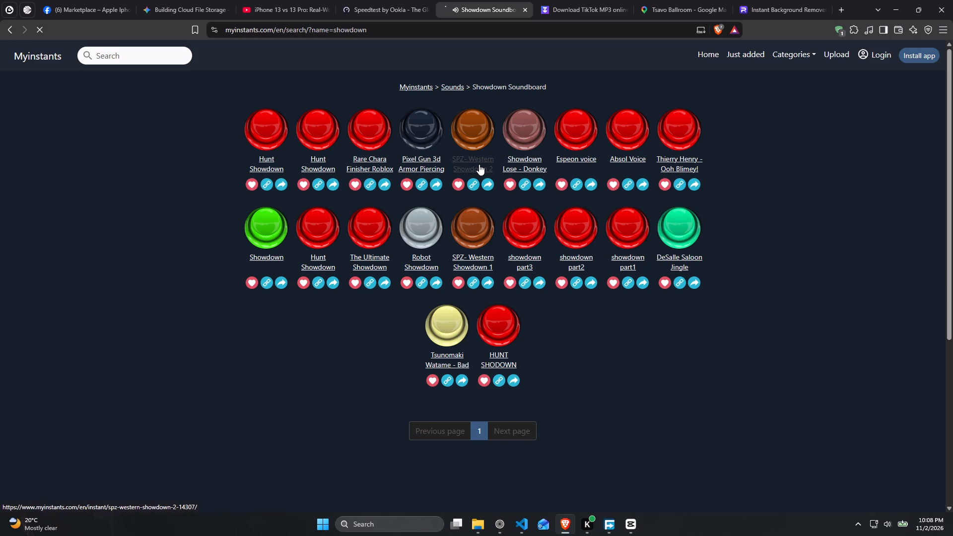
{"action": "left_click", "coordinate": [498, 335]}
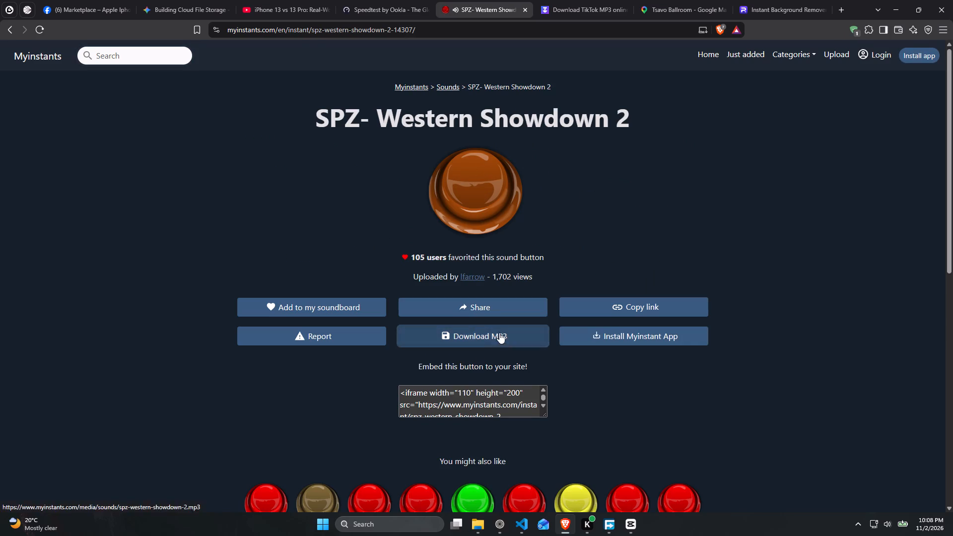
{"action": "left_click", "coordinate": [577, 321]}
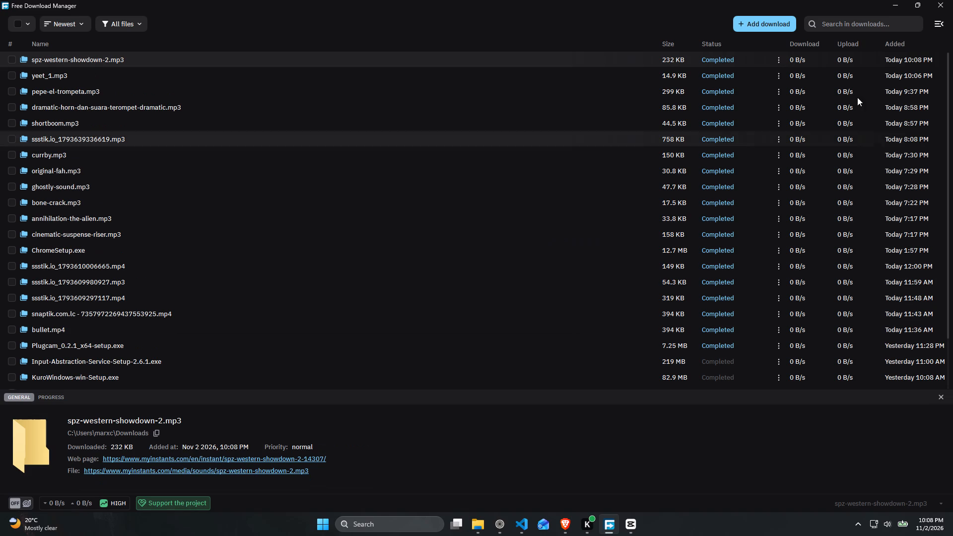
{"action": "left_click", "coordinate": [894, 0]}
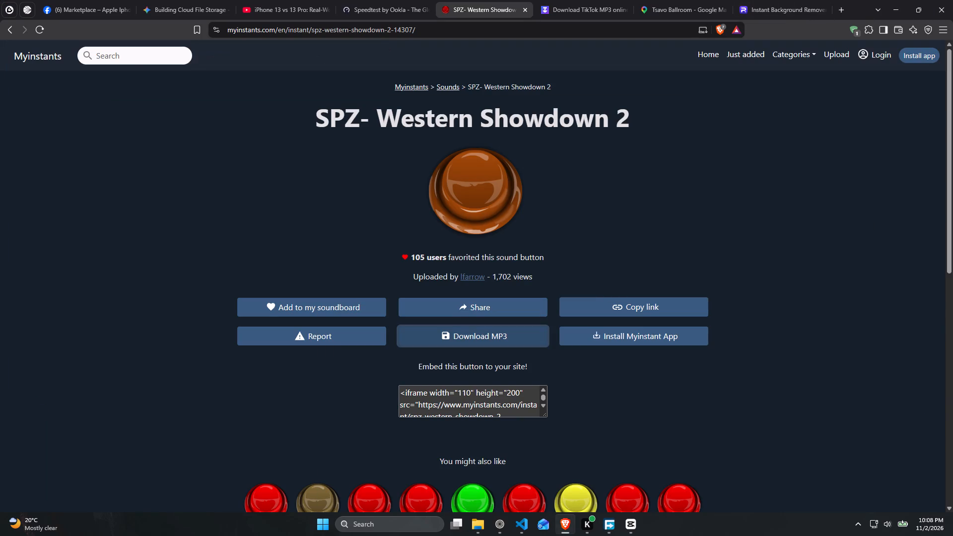
Search Myinstants for "cowboy" and audition the first five sounds, from Cowboy Standoff to Cowboy stand off.
{"action": "left_click", "coordinate": [146, 57]}
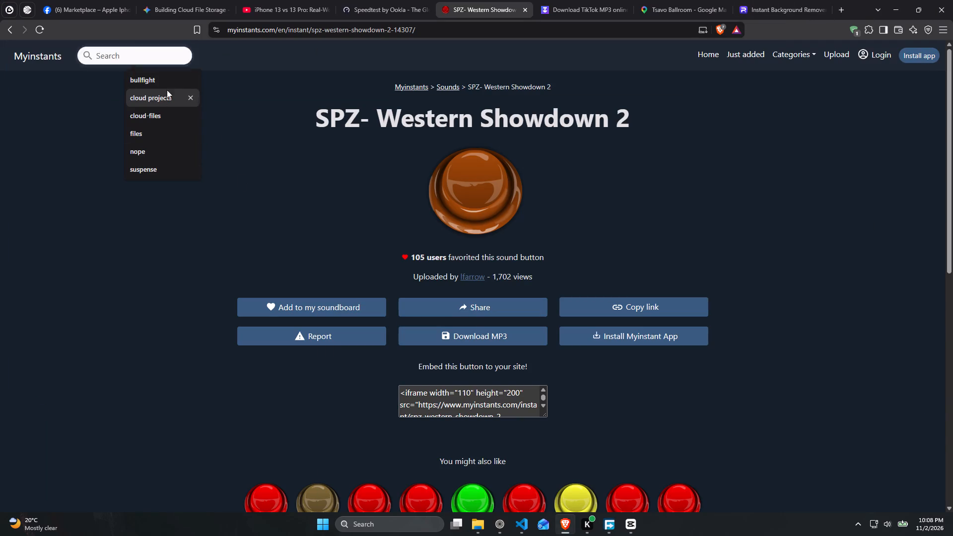
{"action": "left_click", "coordinate": [136, 59]}
{"action": "key", "text": "c"}
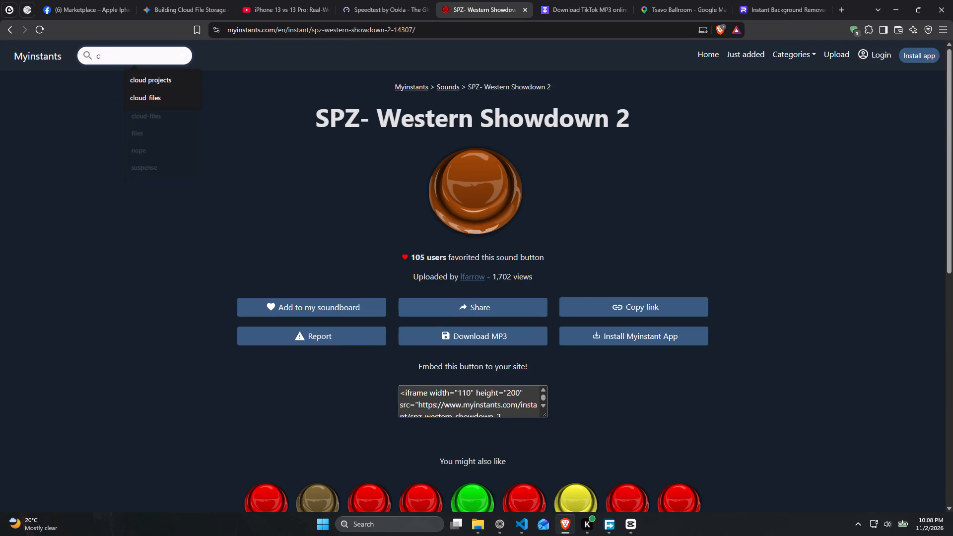
{"action": "type", "text": "owbo"}
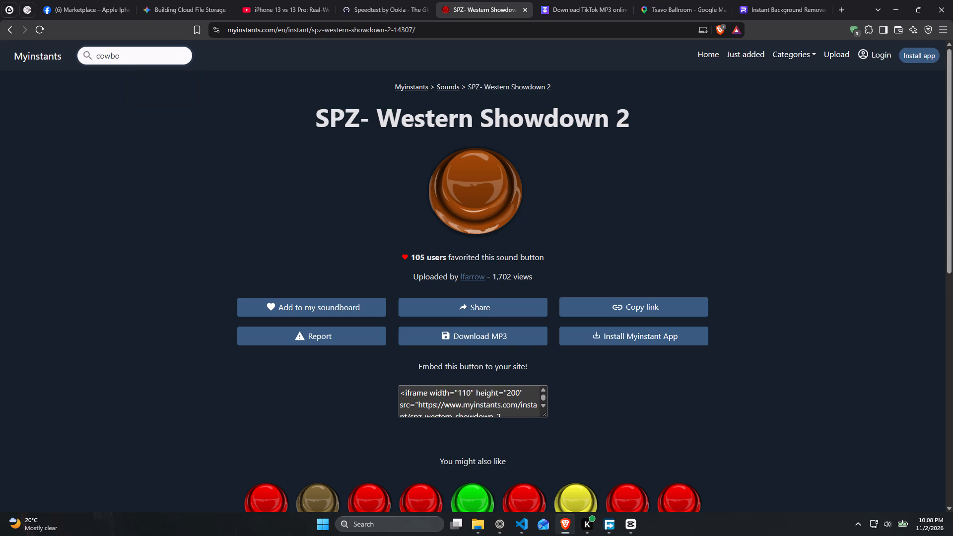
{"action": "key", "text": "y"}
{"action": "key", "text": "Return"}
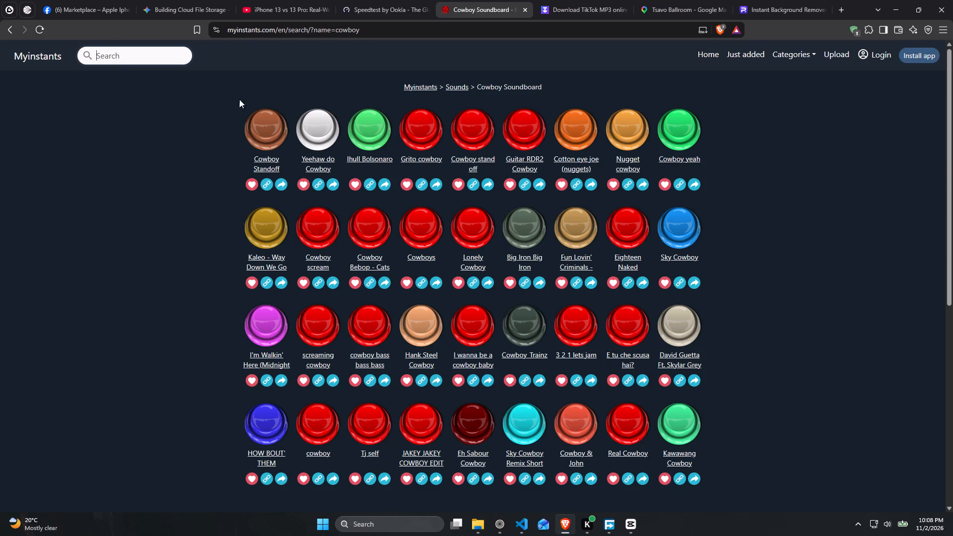
{"action": "left_click", "coordinate": [272, 133]}
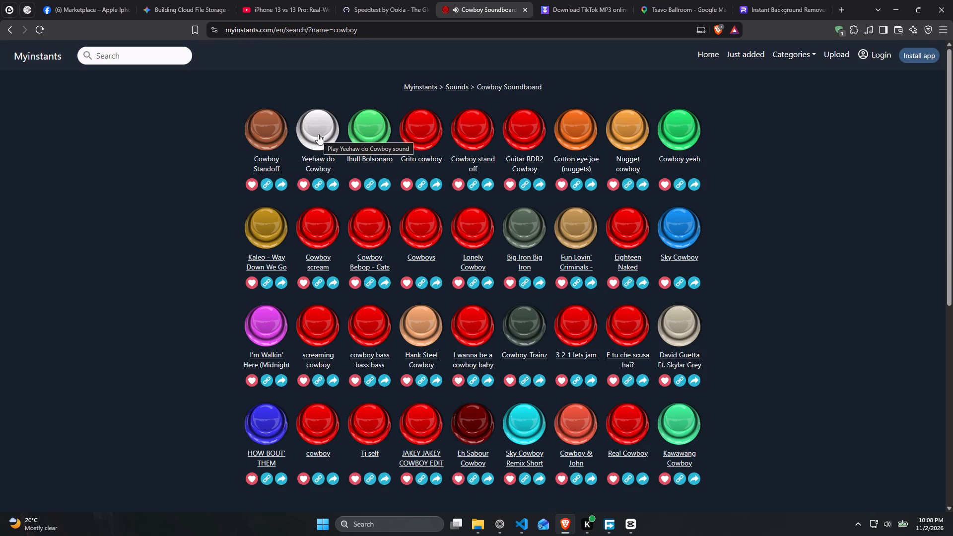
{"action": "left_click", "coordinate": [318, 134]}
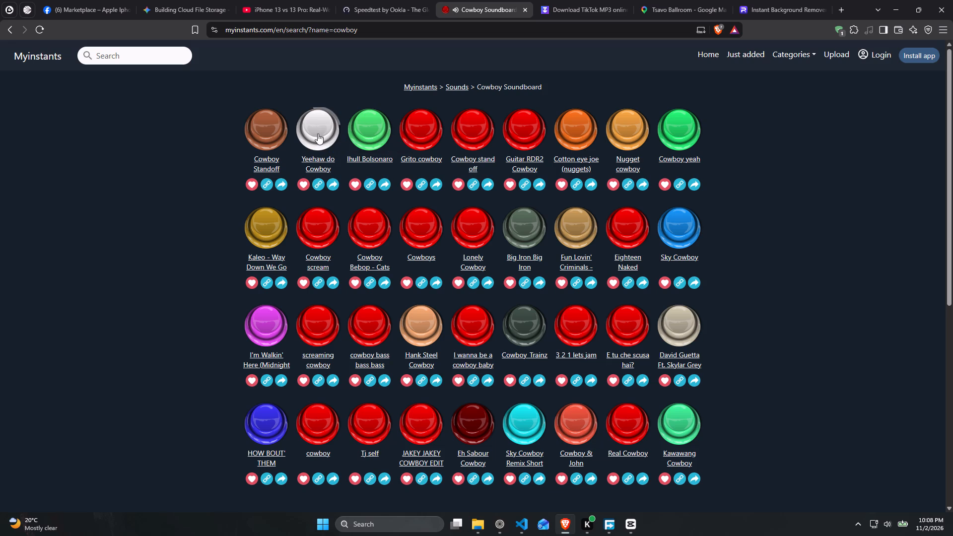
{"action": "left_click", "coordinate": [367, 130]}
{"action": "left_click", "coordinate": [417, 131]}
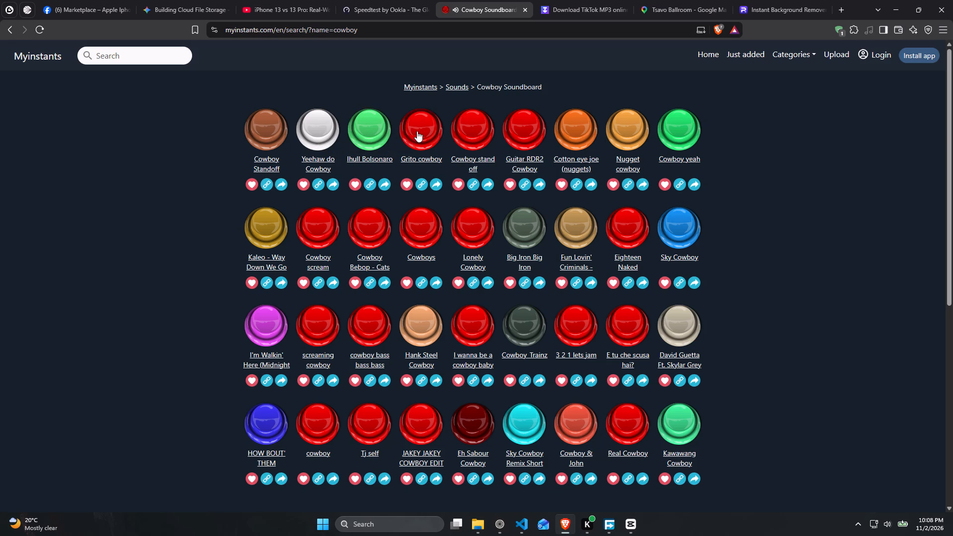
{"action": "left_click", "coordinate": [477, 132]}
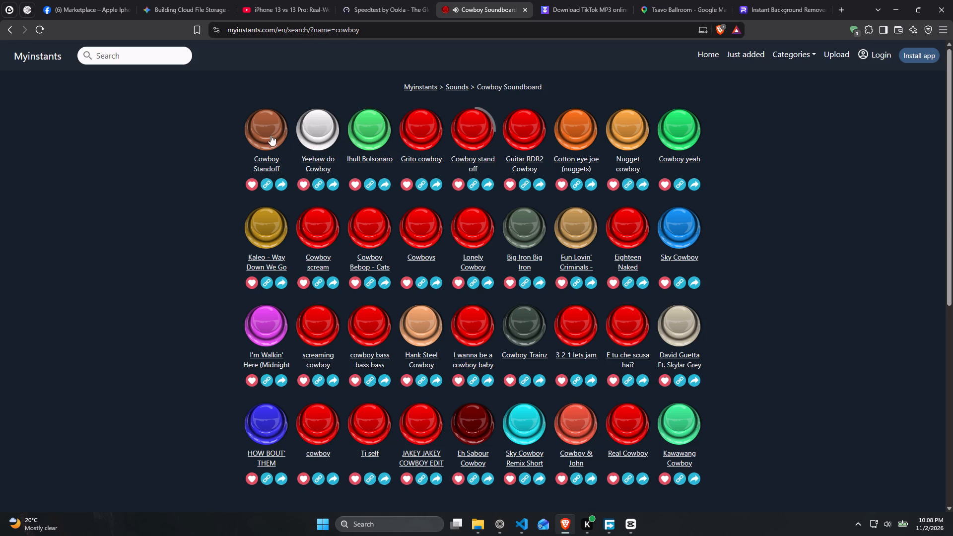
Replay the Cowboy Standoff sound and download its MP3 with Free Download Manager.
{"action": "left_click", "coordinate": [263, 130]}
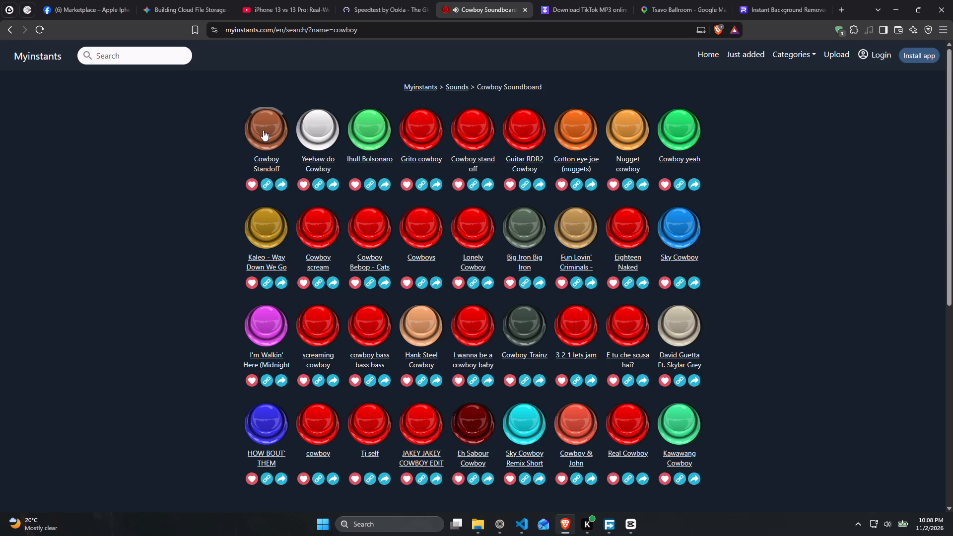
{"action": "left_click", "coordinate": [271, 162]}
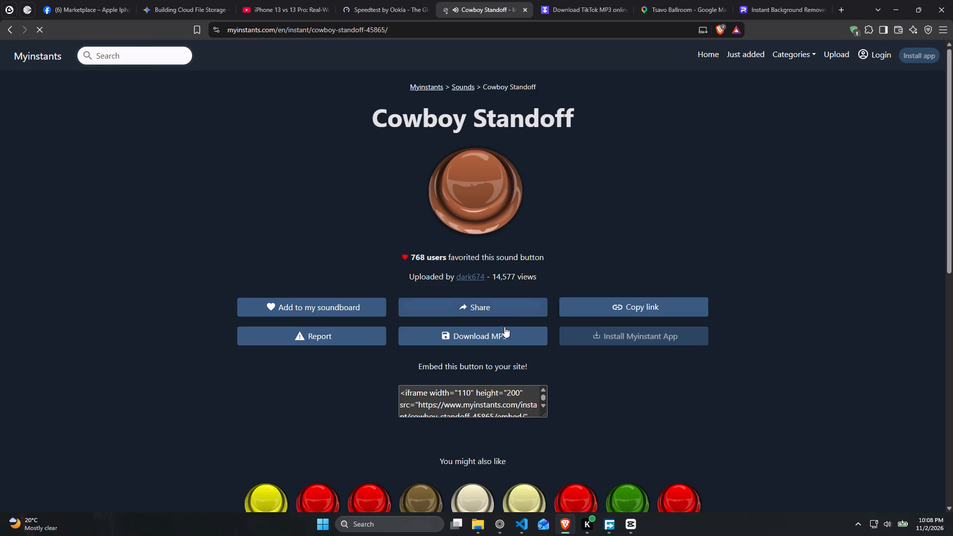
{"action": "left_click", "coordinate": [497, 333]}
{"action": "left_click", "coordinate": [576, 314]}
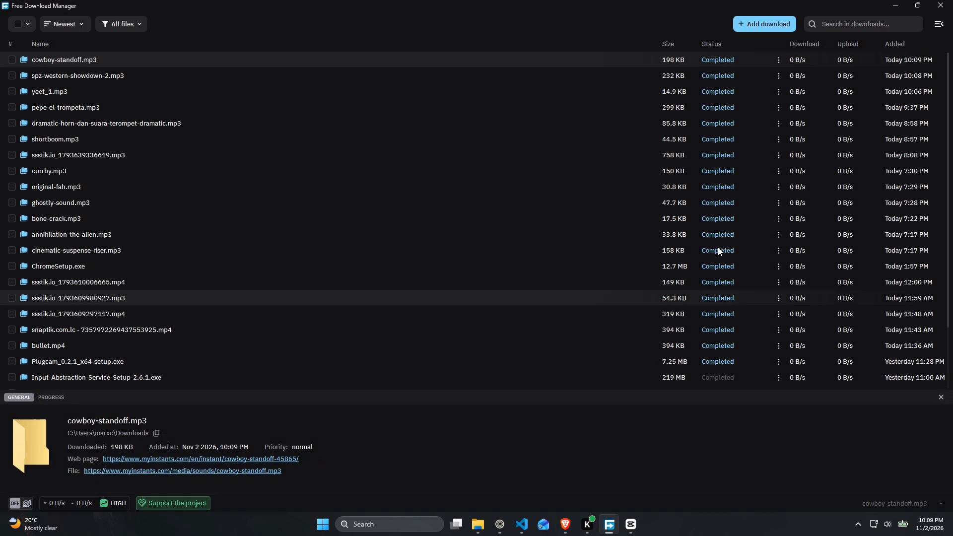
{"action": "left_click", "coordinate": [893, 0]}
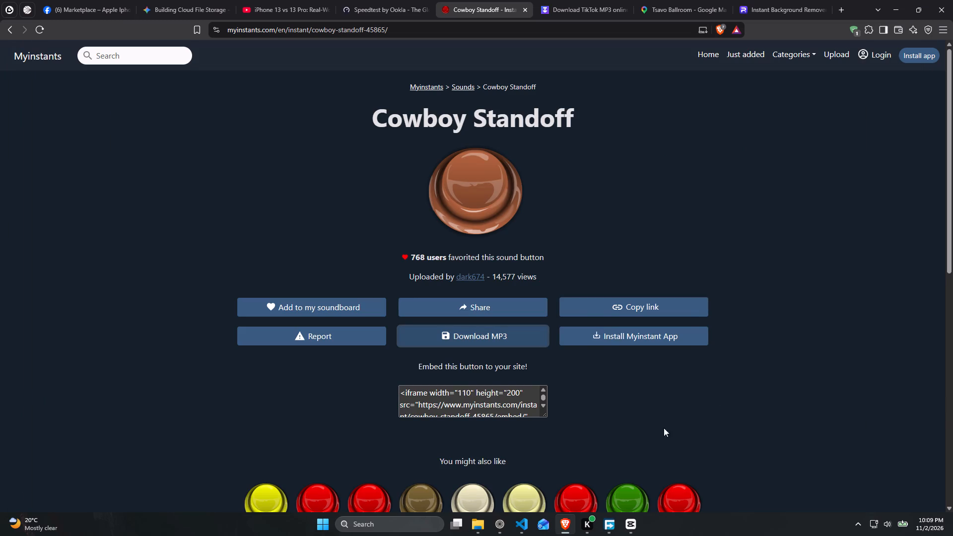
Import cowboy-standoff from the refreshed Downloads folder in File Explorer into the CapCut project's media library.
{"action": "right_click_drag", "start_coordinate": [600, 474], "coordinate": [552, 503]}
{"action": "left_click", "coordinate": [481, 527]}
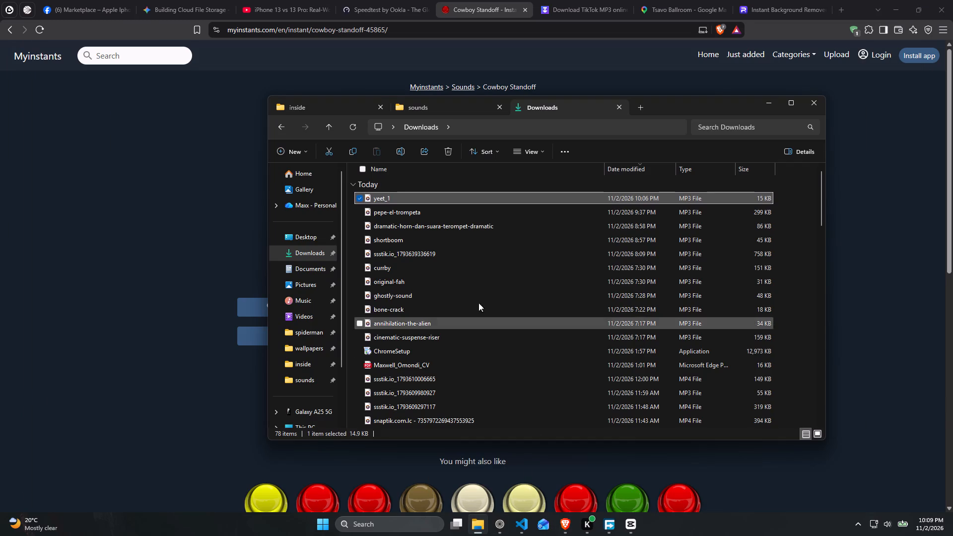
{"action": "left_click", "coordinate": [352, 128]}
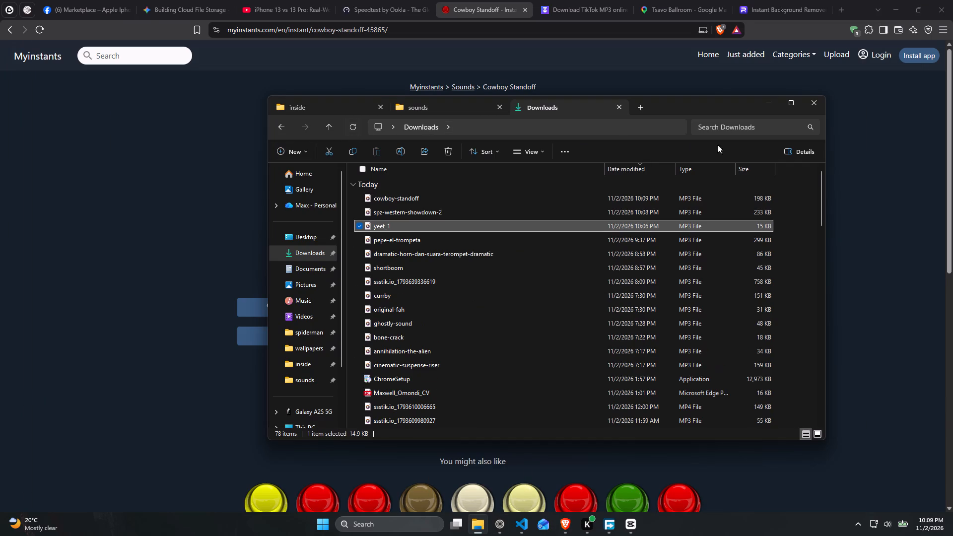
{"action": "left_click_drag", "start_coordinate": [682, 105], "coordinate": [664, 103]}
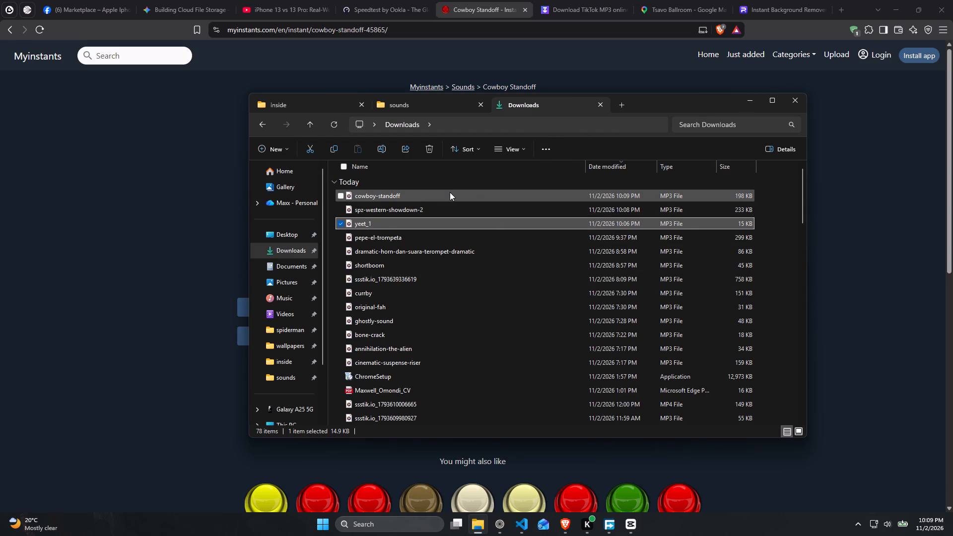
{"action": "left_click", "coordinate": [897, 8]}
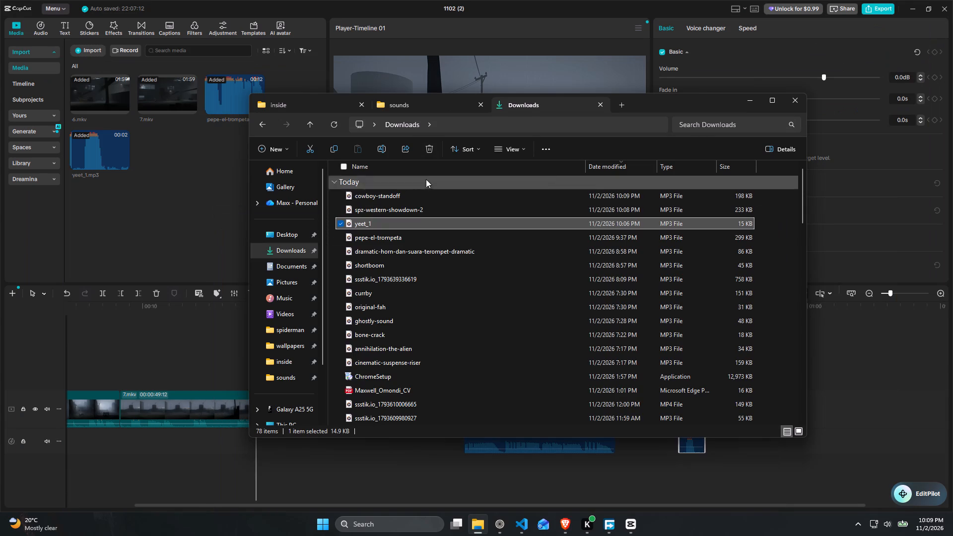
{"action": "left_click_drag", "start_coordinate": [398, 196], "coordinate": [168, 223]}
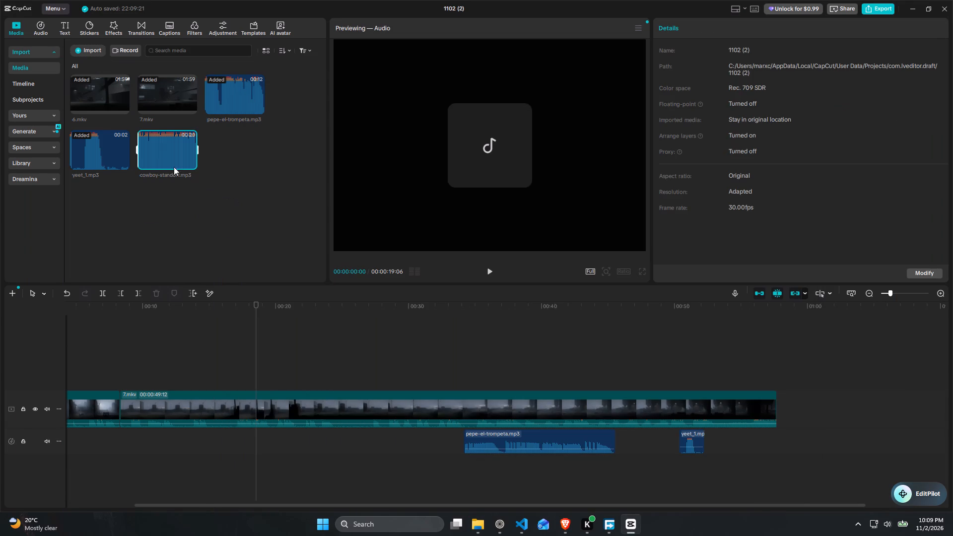
Place cowboy-standoff.mp3 on the audio track so that it starts where the 7.mkv clip begins.
{"action": "left_click_drag", "start_coordinate": [157, 147], "coordinate": [140, 442]}
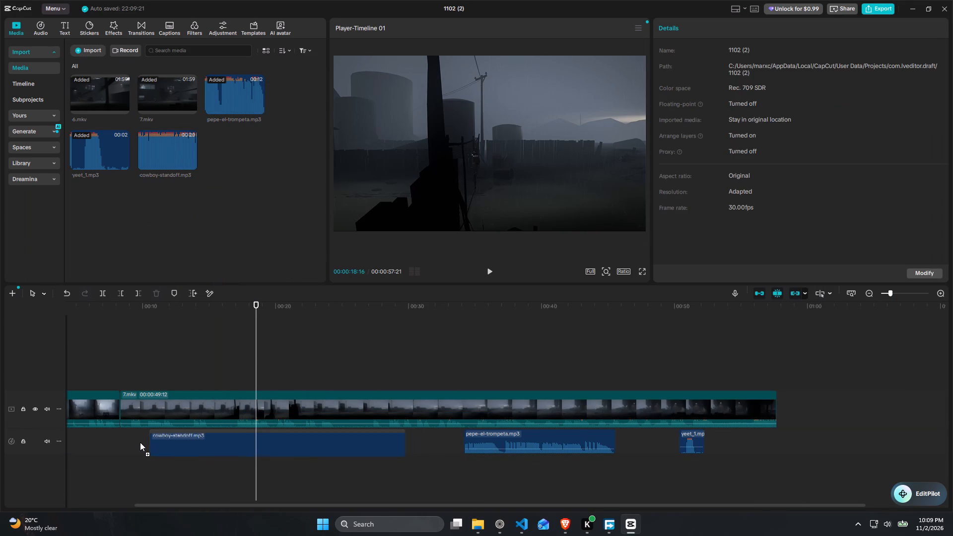
{"action": "left_click_drag", "start_coordinate": [140, 442], "coordinate": [122, 442]}
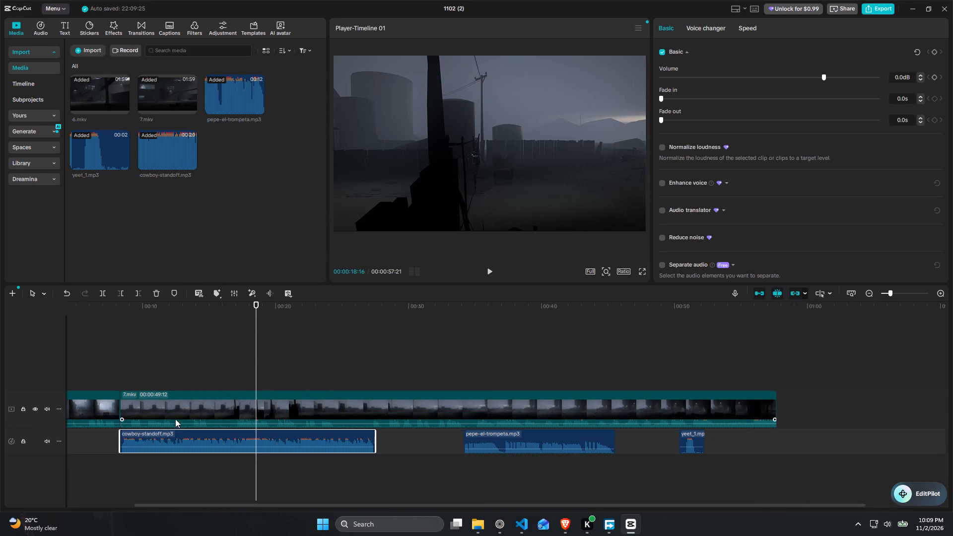
Lower the volume of the cowboy-standoff.mp3 clip on the timeline to -11.3 dB.
{"action": "left_click", "coordinate": [183, 434]}
{"action": "left_click_drag", "start_coordinate": [819, 77], "coordinate": [810, 76]}
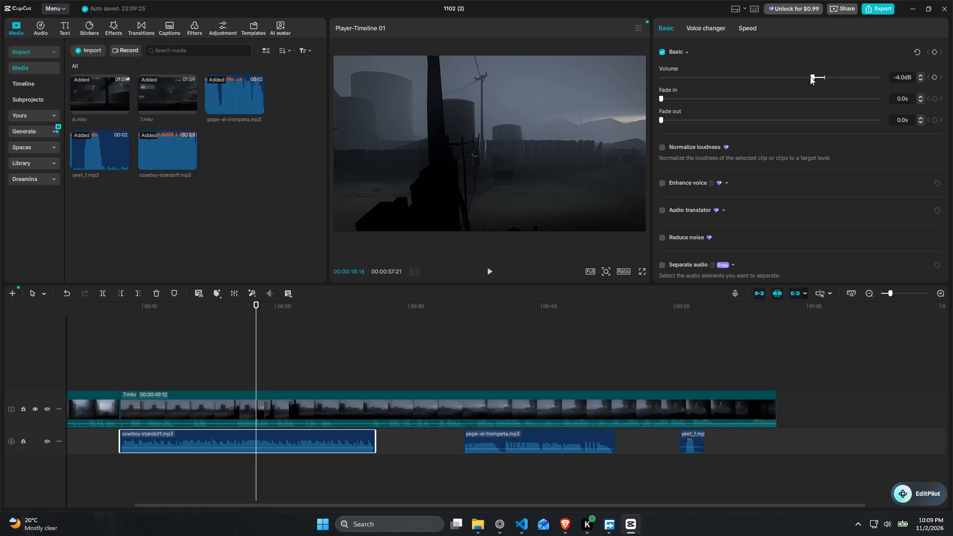
{"action": "left_click_drag", "start_coordinate": [810, 76], "coordinate": [791, 78]}
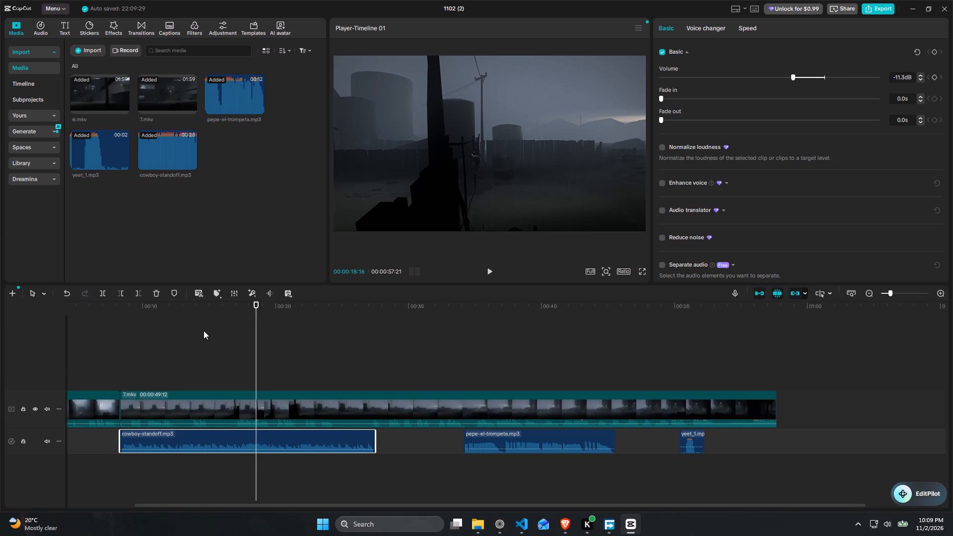
Play the opening seconds of the 6.mkv clip from the start of the timeline.
{"action": "left_click_drag", "start_coordinate": [120, 310], "coordinate": [71, 320]}
{"action": "key", "text": "space"}
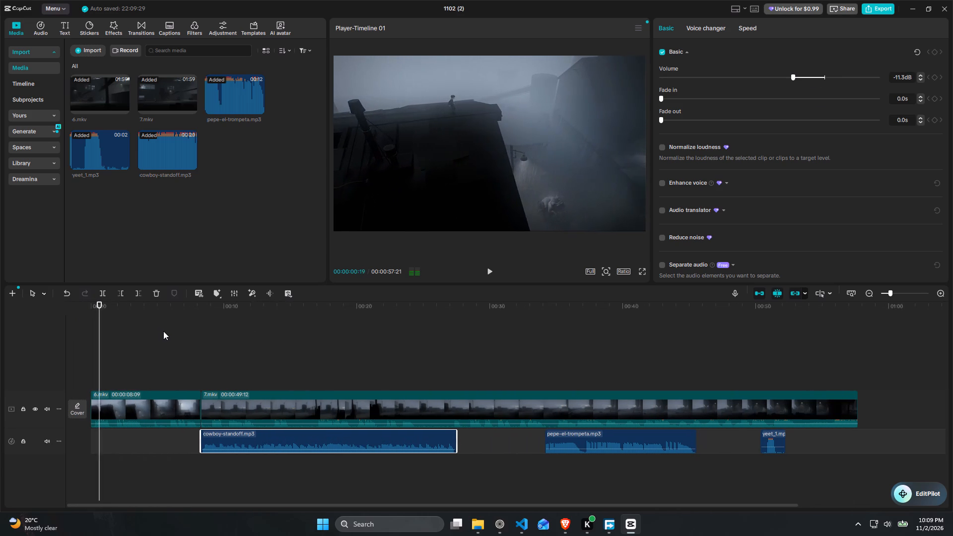
{"action": "key", "text": "space"}
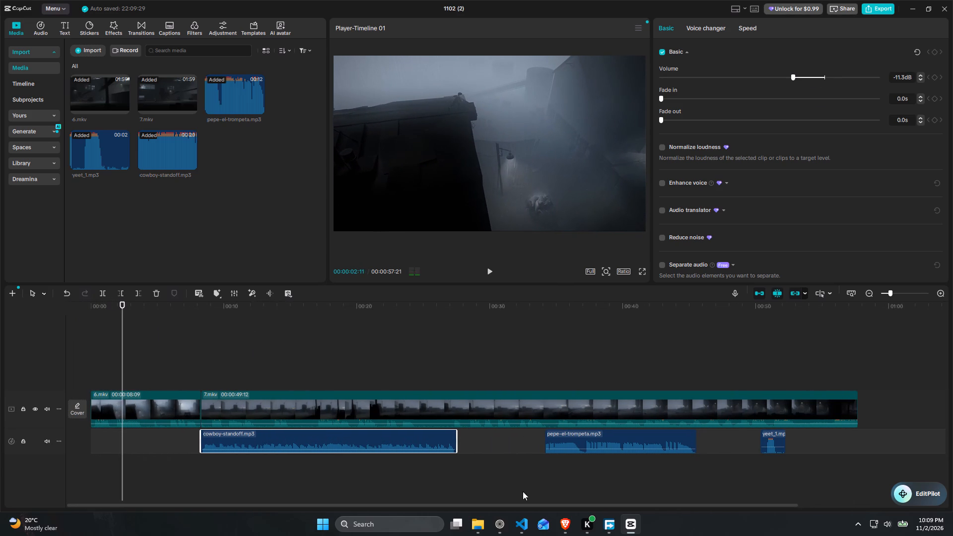
Switch to Brave, search Myinstants for "tarzan" and audition first-row sounds, from Tarzan Yell to Zoeira - Grito do Tarzan.
{"action": "left_click", "coordinate": [500, 535]}
{"action": "left_click", "coordinate": [500, 535]}
{"action": "left_click", "coordinate": [568, 535]}
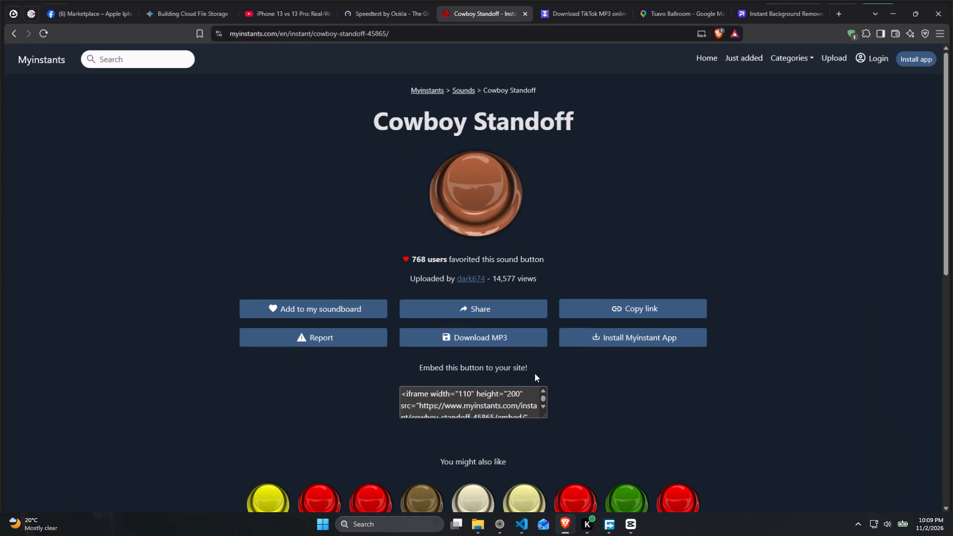
{"action": "left_click", "coordinate": [465, 0]}
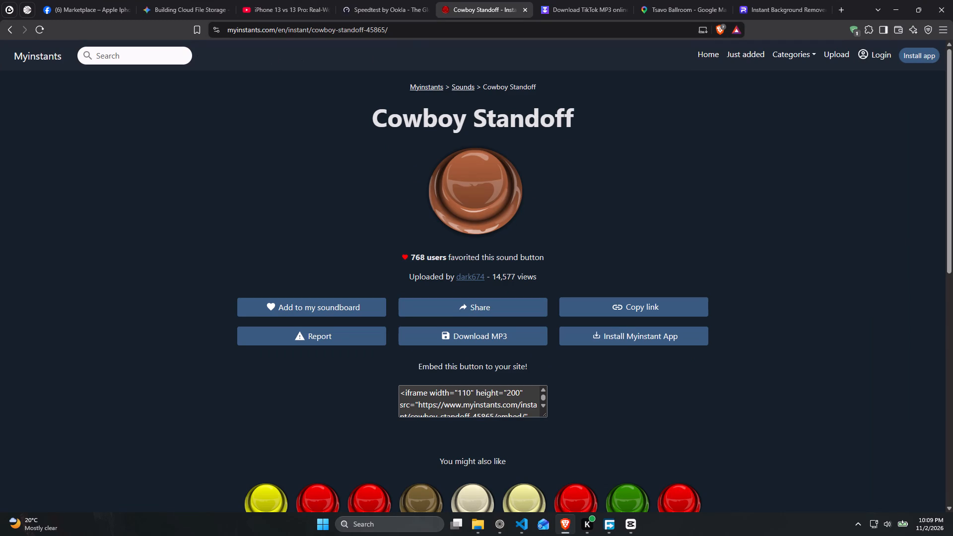
{"action": "left_click", "coordinate": [160, 52]}
{"action": "key", "text": "t"}
{"action": "type", "text": "arzan"}
{"action": "key", "text": "Return"}
{"action": "left_click", "coordinate": [258, 139]}
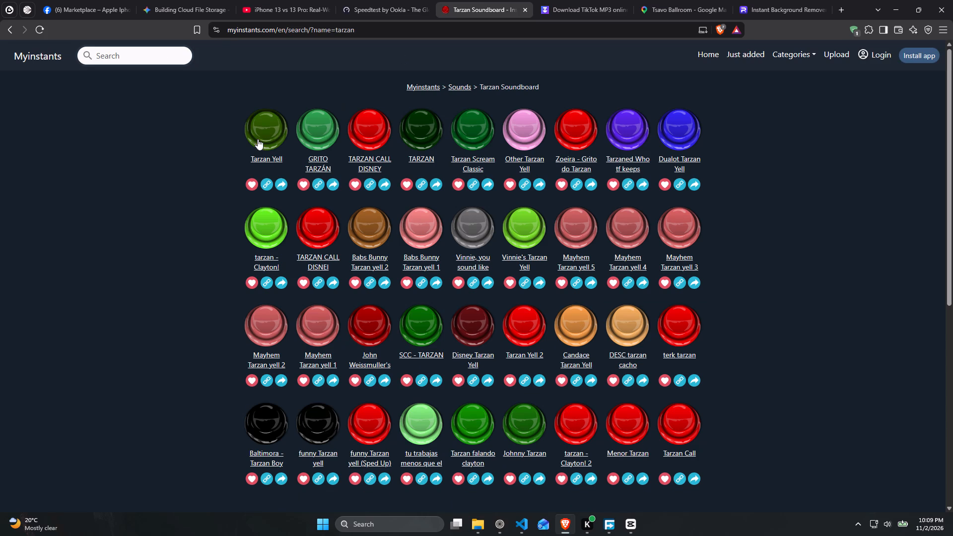
{"action": "left_click", "coordinate": [319, 130]}
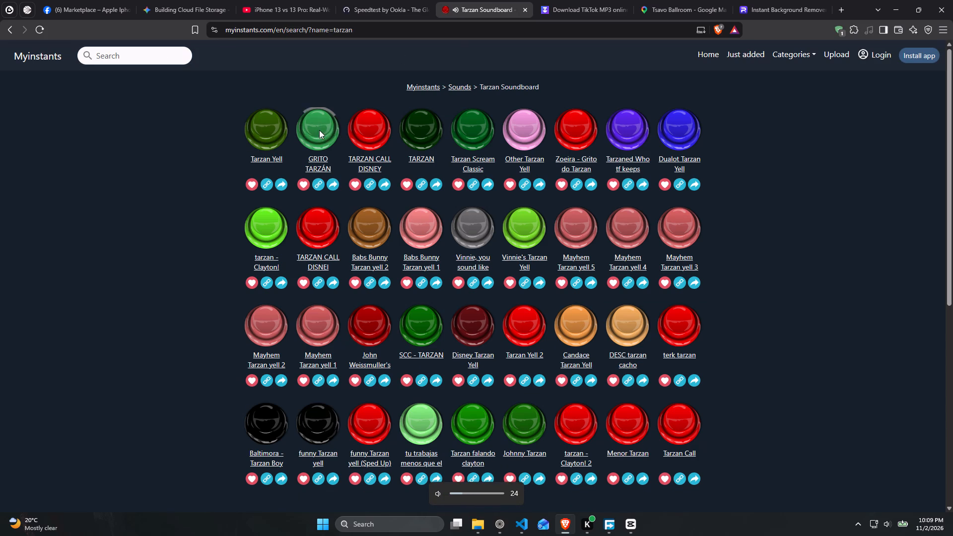
{"action": "left_click", "coordinate": [365, 131]}
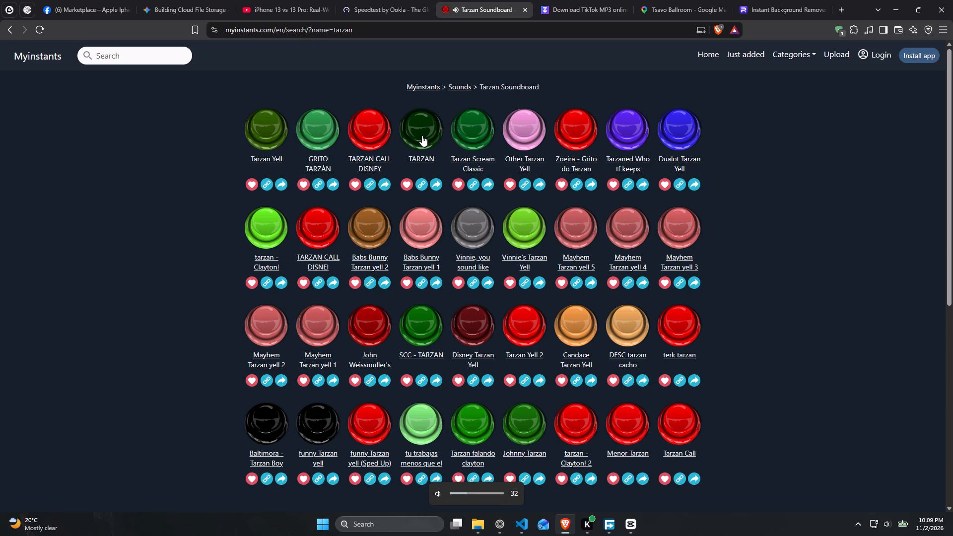
{"action": "left_click", "coordinate": [530, 144]}
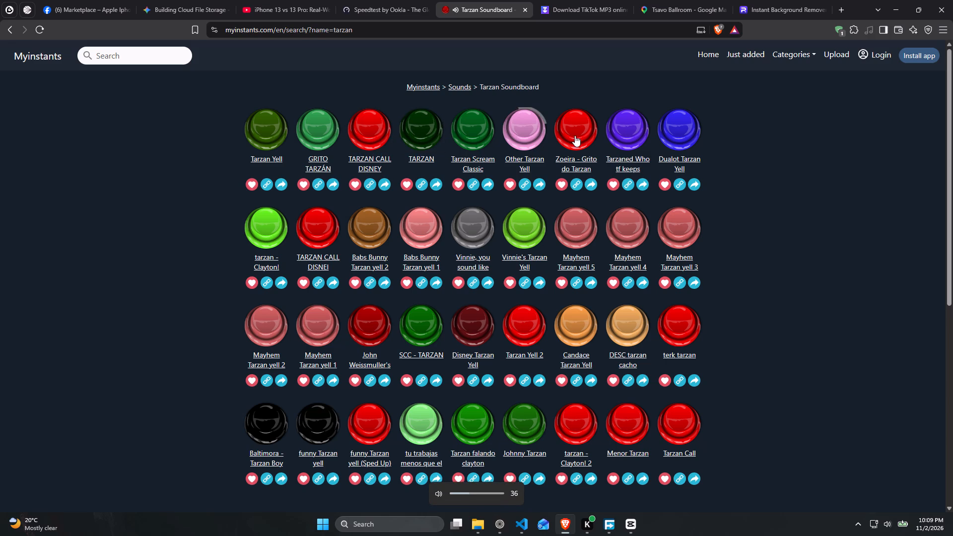
{"action": "left_click", "coordinate": [582, 130]}
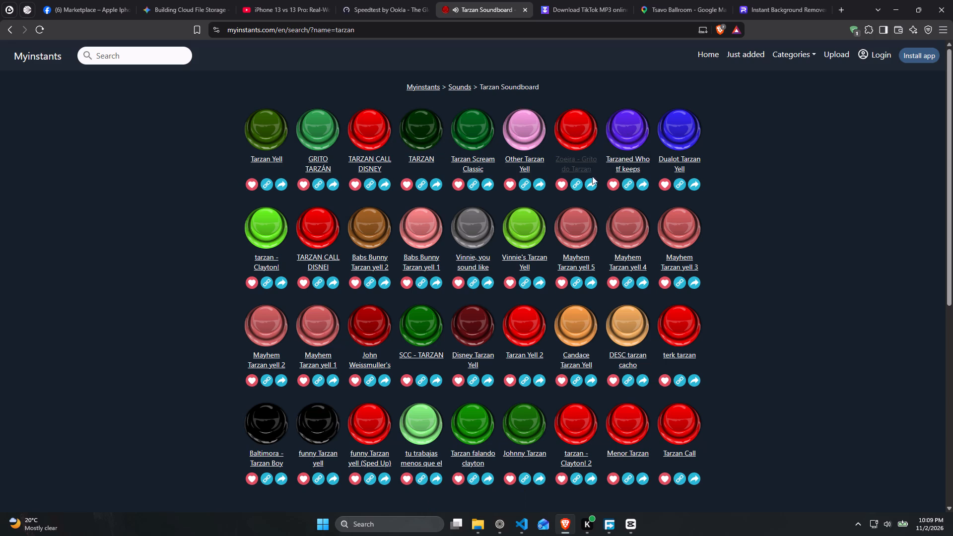
Audition more Tarzan sounds in the lower rows, including the Mayhem yells, Disney Tarzan Yell, Tarzan Yell 2 and funny Tarzan yell (Sped Up).
{"action": "left_click", "coordinate": [575, 227]}
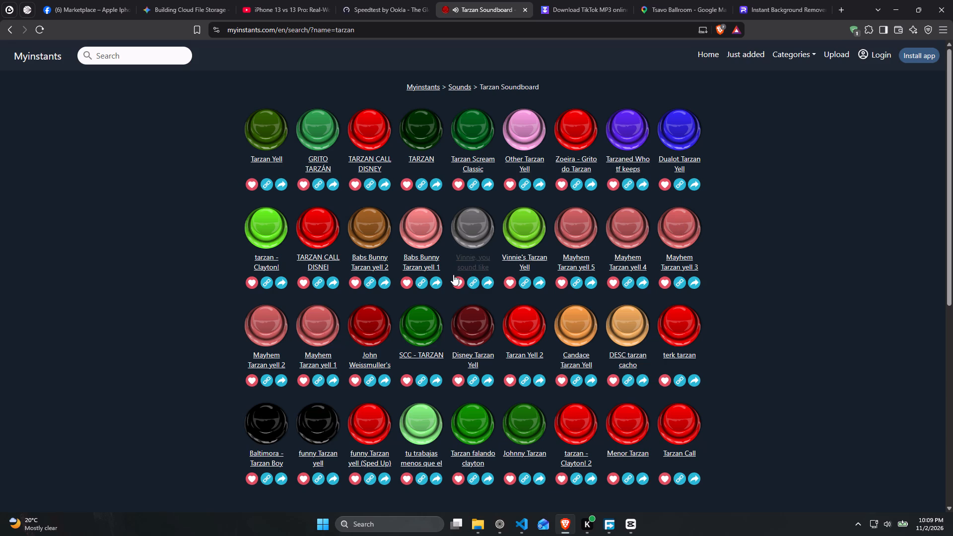
{"action": "left_click", "coordinate": [485, 231]}
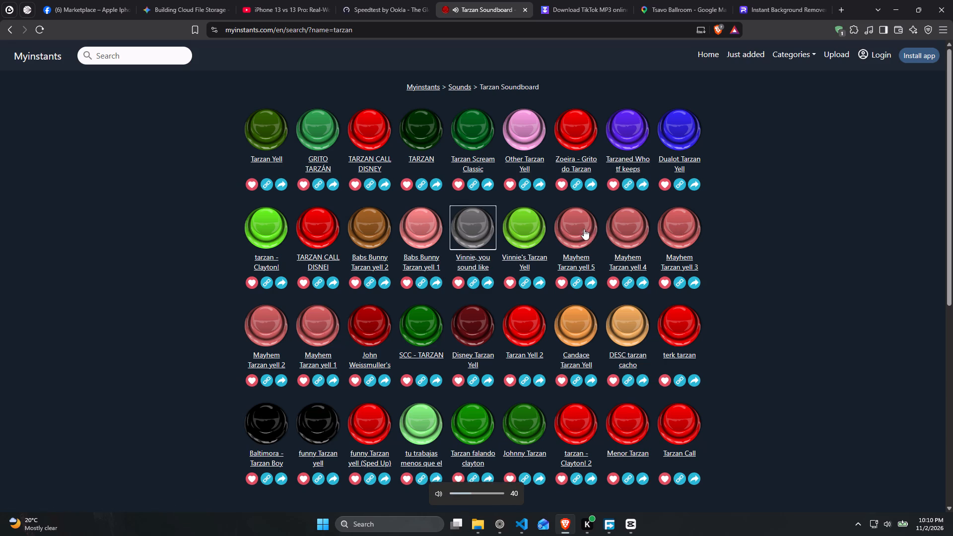
{"action": "left_click", "coordinate": [614, 228]}
{"action": "left_click", "coordinate": [678, 223]}
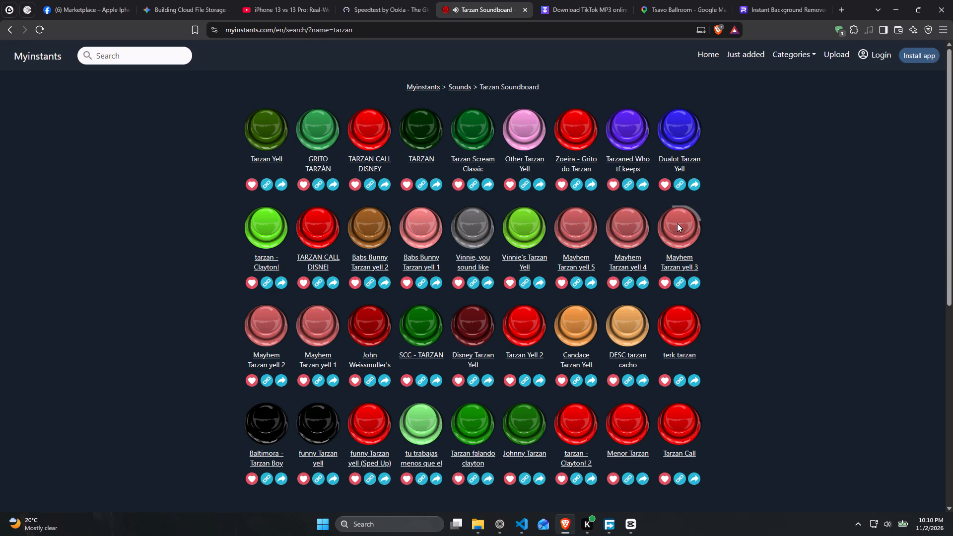
{"action": "left_click", "coordinate": [272, 333]}
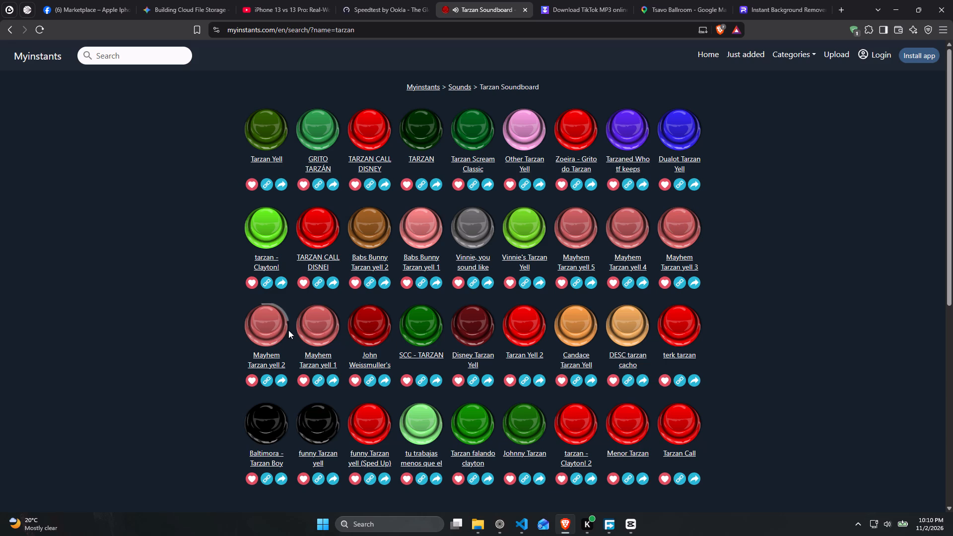
{"action": "left_click", "coordinate": [317, 335]}
{"action": "left_click", "coordinate": [360, 330]}
{"action": "left_click", "coordinate": [416, 325]}
{"action": "left_click", "coordinate": [464, 323]}
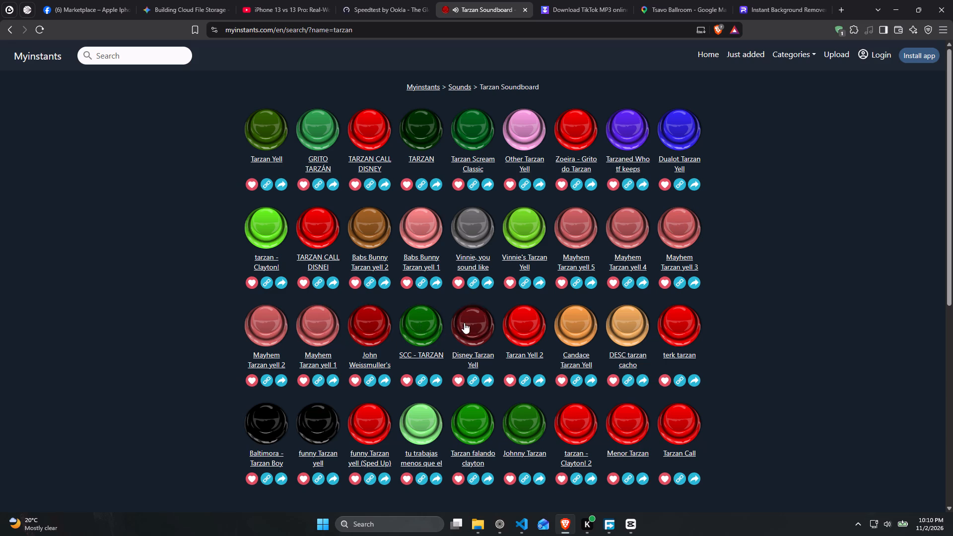
{"action": "left_click", "coordinate": [520, 323]}
{"action": "left_click", "coordinate": [625, 322]}
{"action": "scroll", "coordinate": [676, 337], "scroll_direction": "down", "scroll_amount": 1}
{"action": "left_click", "coordinate": [678, 364]}
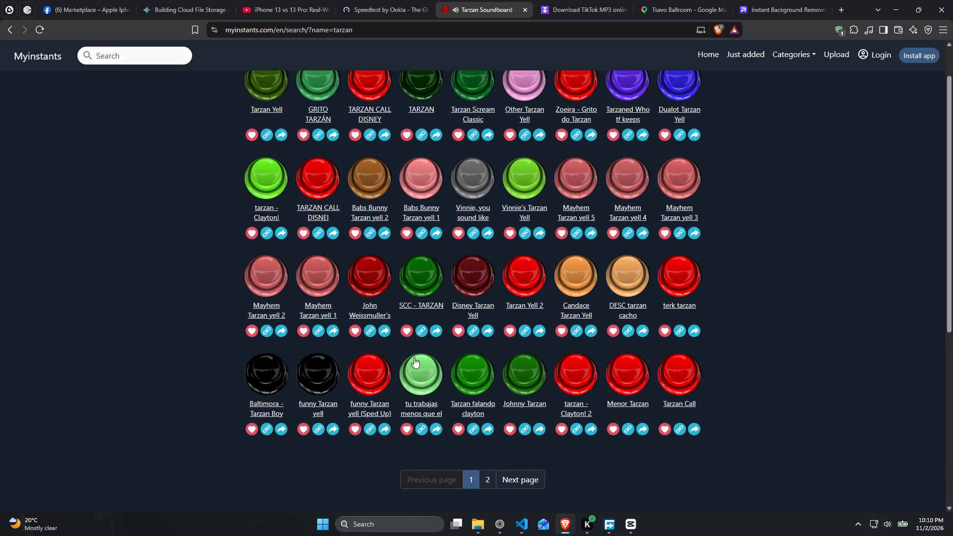
{"action": "left_click", "coordinate": [355, 369]}
Return to CapCut and play the rest of the 6.mkv clip, replaying the jump from about the 3-second mark.
{"action": "left_click", "coordinate": [898, 6]}
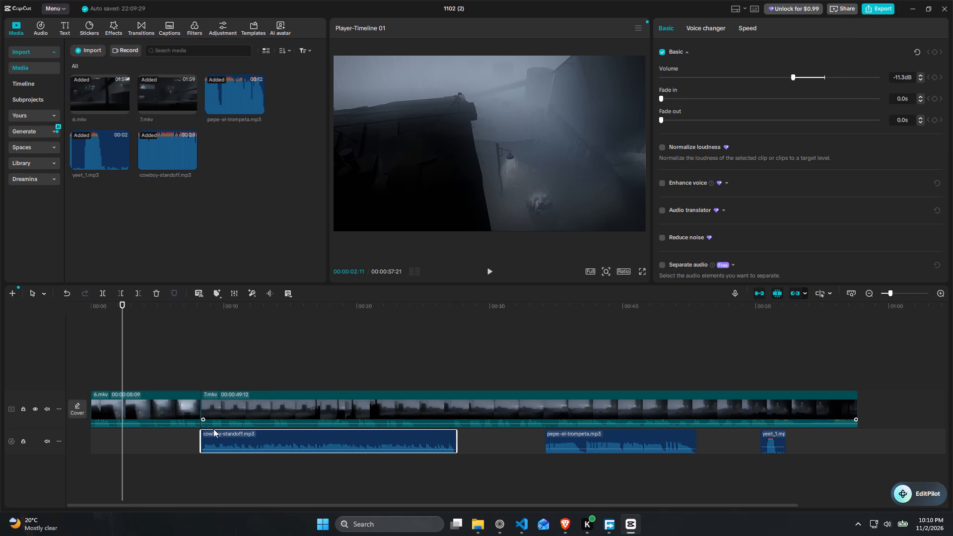
{"action": "key", "text": "space"}
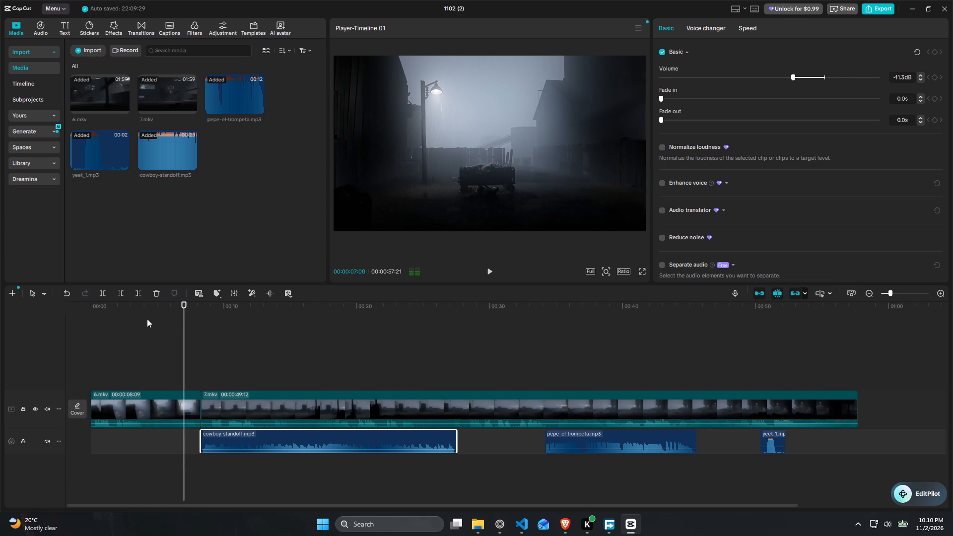
{"action": "key", "text": "space"}
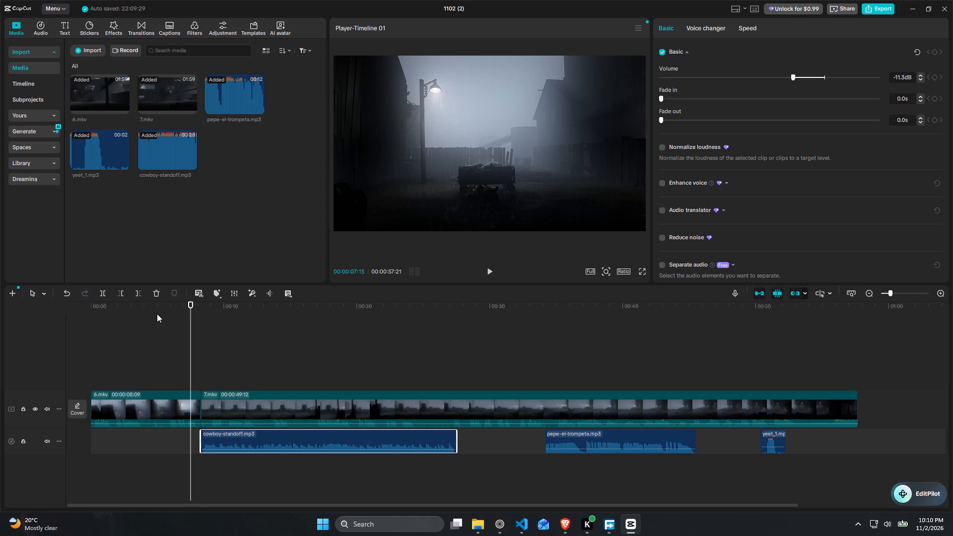
{"action": "left_click", "coordinate": [130, 307]}
{"action": "key", "text": "space"}
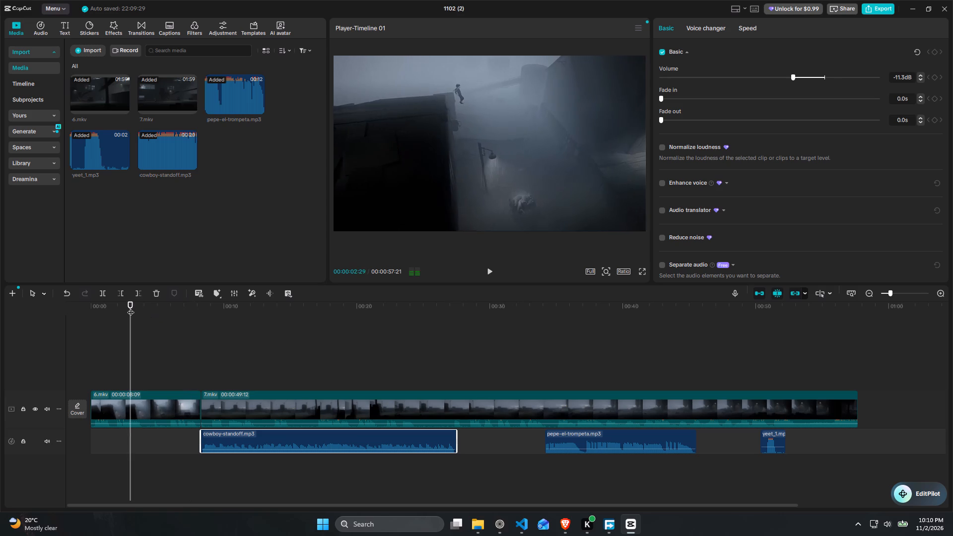
{"action": "key", "text": "space"}
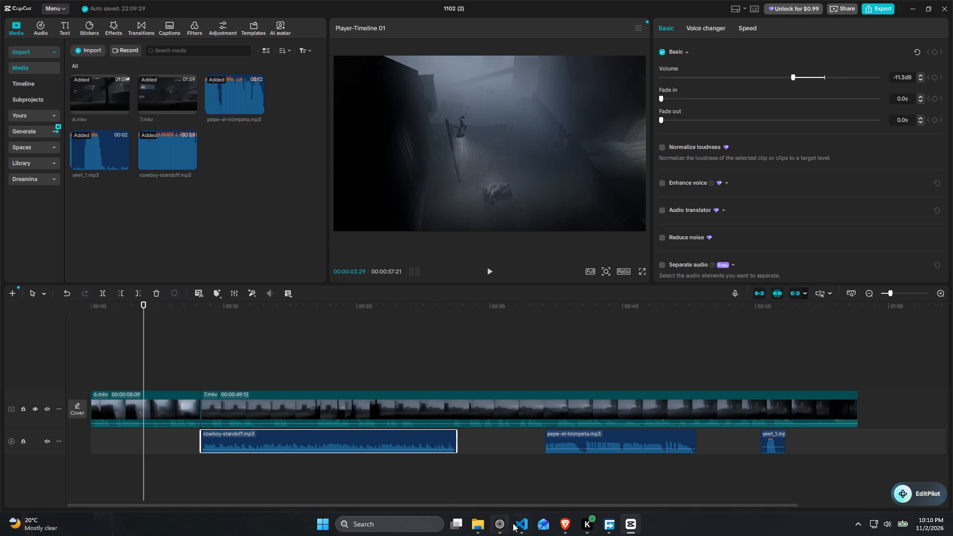
Switch to Brave, open Pinterest in a new tab and search it for "under maintainance meme".
{"action": "left_click", "coordinate": [571, 524]}
{"action": "left_click", "coordinate": [845, 10]}
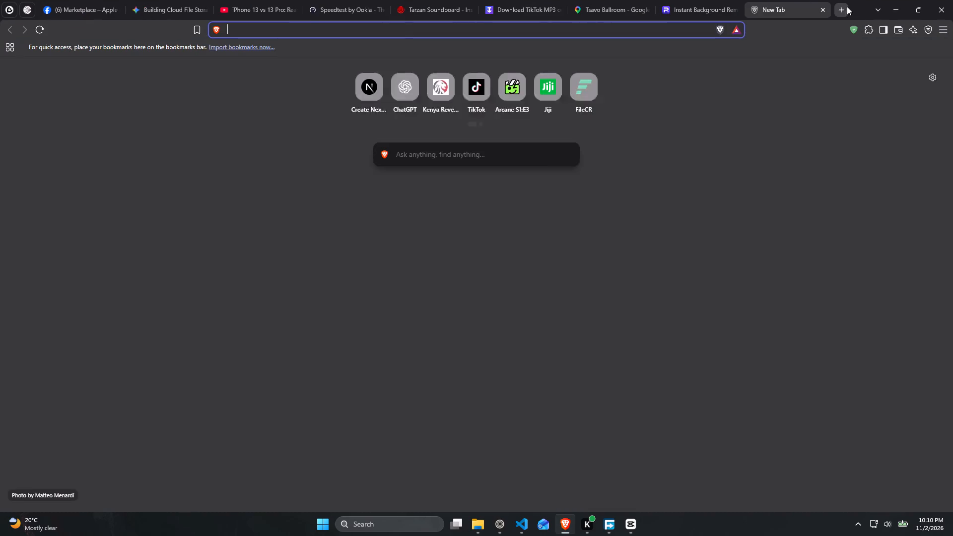
{"action": "type", "text": "pinterest"}
{"action": "key", "text": "Return"}
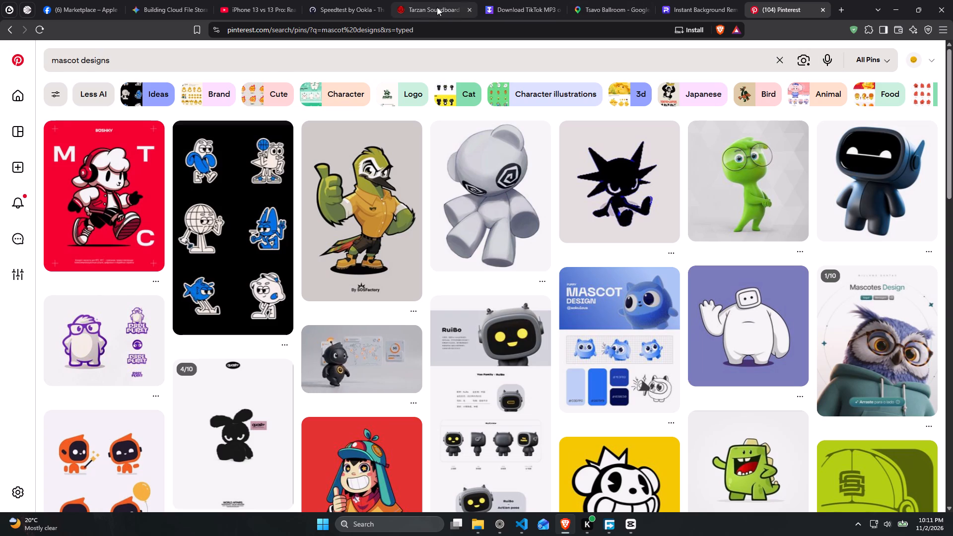
{"action": "left_click_drag", "start_coordinate": [247, 66], "coordinate": [26, 56]}
{"action": "key", "text": "BackSpace"}
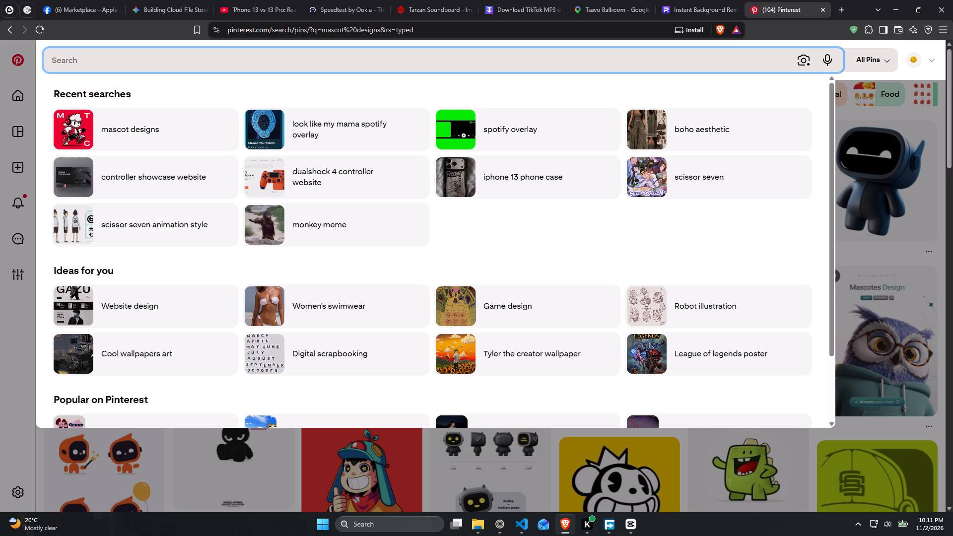
{"action": "type", "text": "undermainta"}
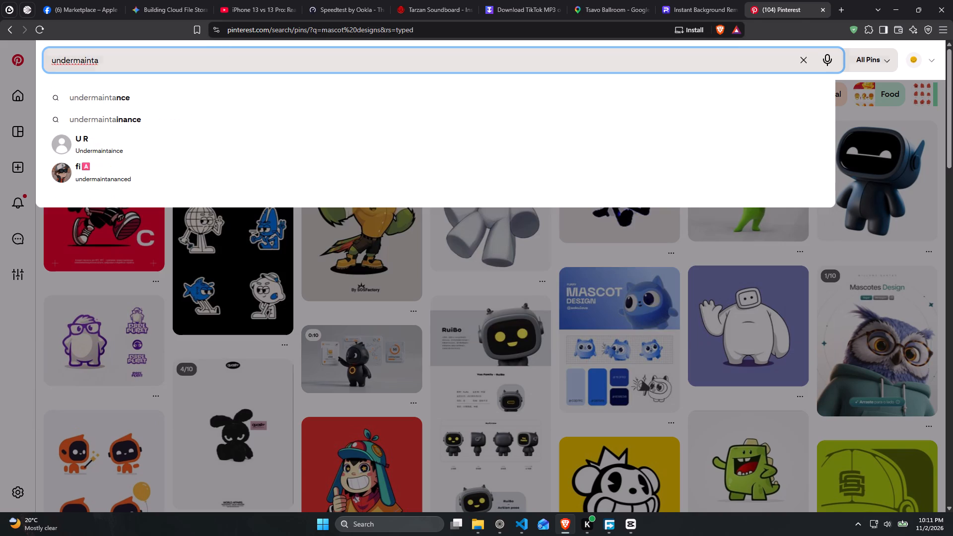
{"action": "left_click", "coordinate": [174, 119]}
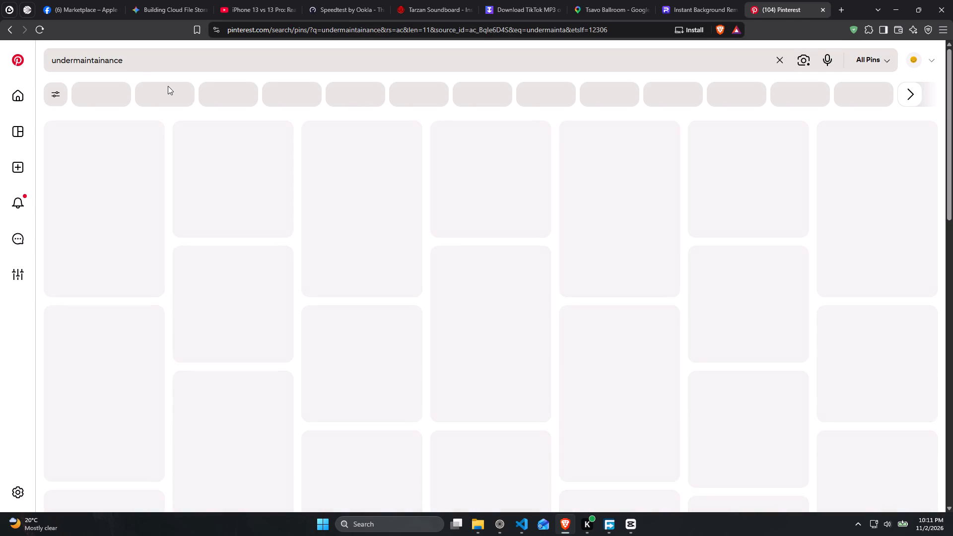
{"action": "left_click", "coordinate": [73, 61]}
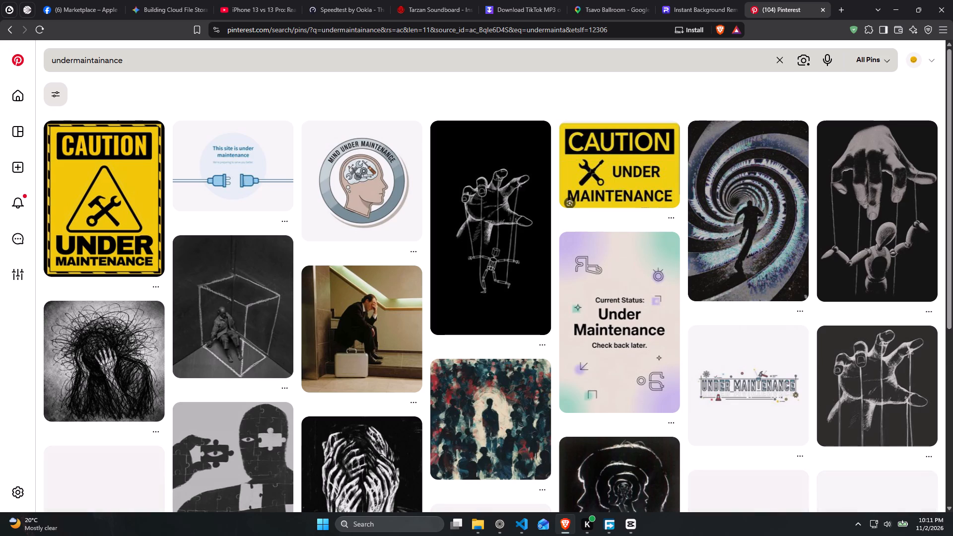
{"action": "key", "text": "space"}
{"action": "left_click", "coordinate": [178, 59]}
{"action": "key", "text": "space"}
{"action": "type", "text": "meme"}
{"action": "key", "text": "Return"}
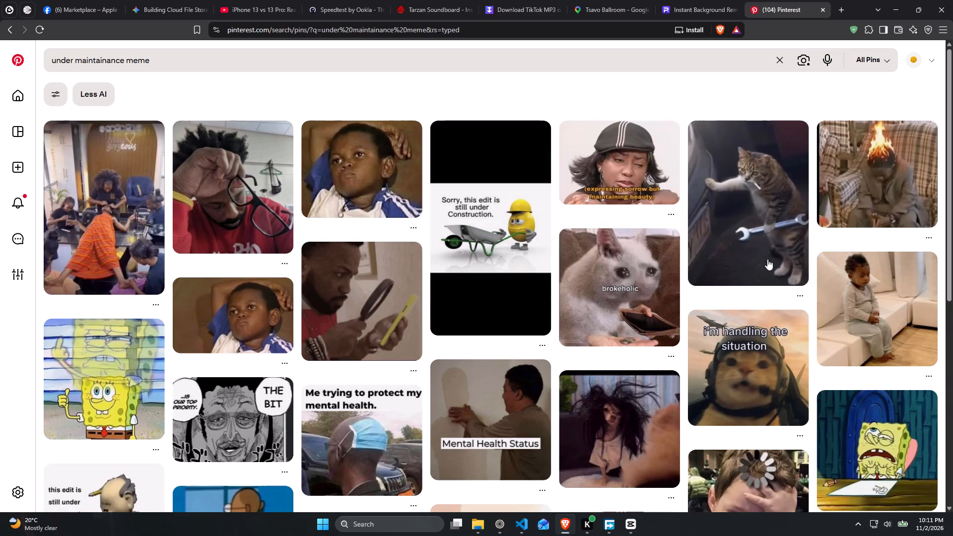
Browse the "under maintainance meme" results for an under-construction image that suits the edit.
{"action": "scroll", "coordinate": [568, 227], "scroll_direction": "down", "scroll_amount": 2}
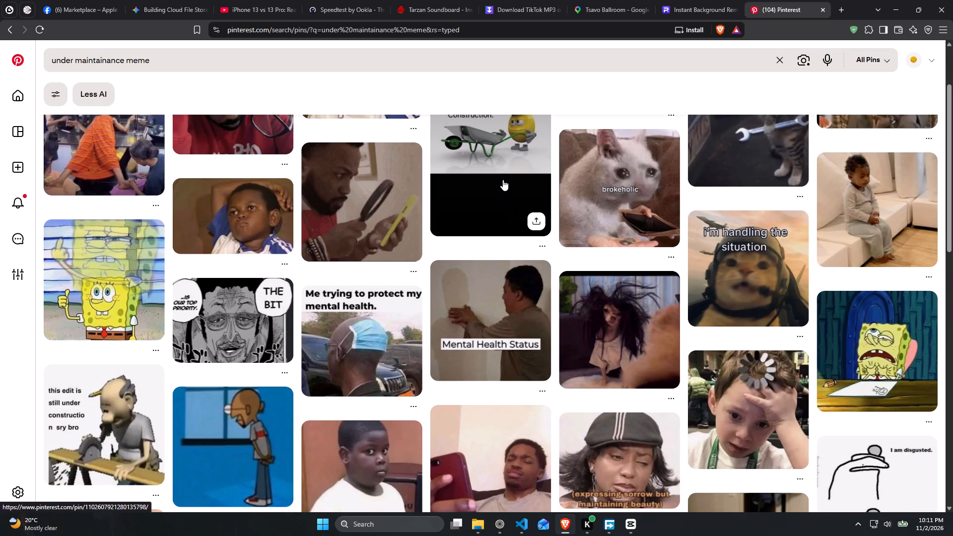
{"action": "scroll", "coordinate": [482, 195], "scroll_direction": "down", "scroll_amount": 2}
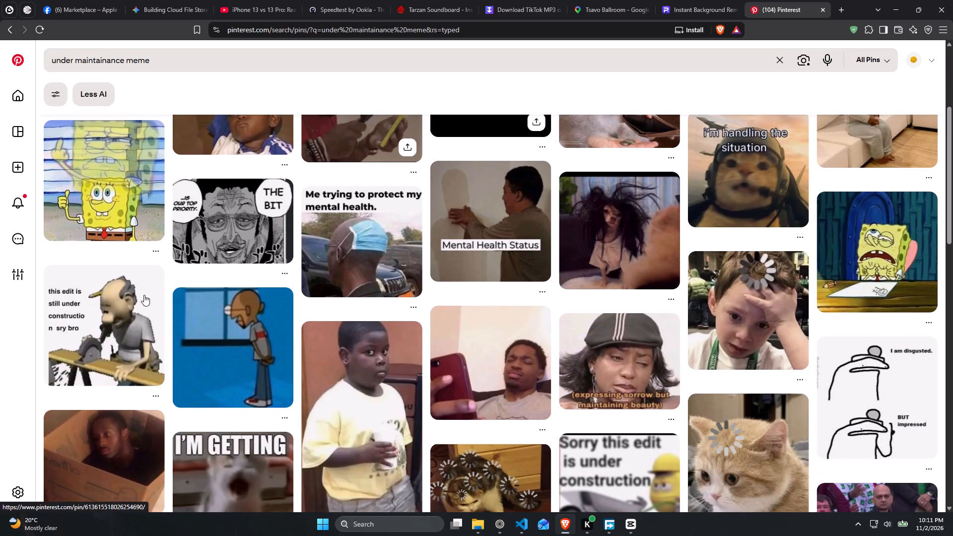
{"action": "scroll", "coordinate": [296, 295], "scroll_direction": "down", "scroll_amount": 2}
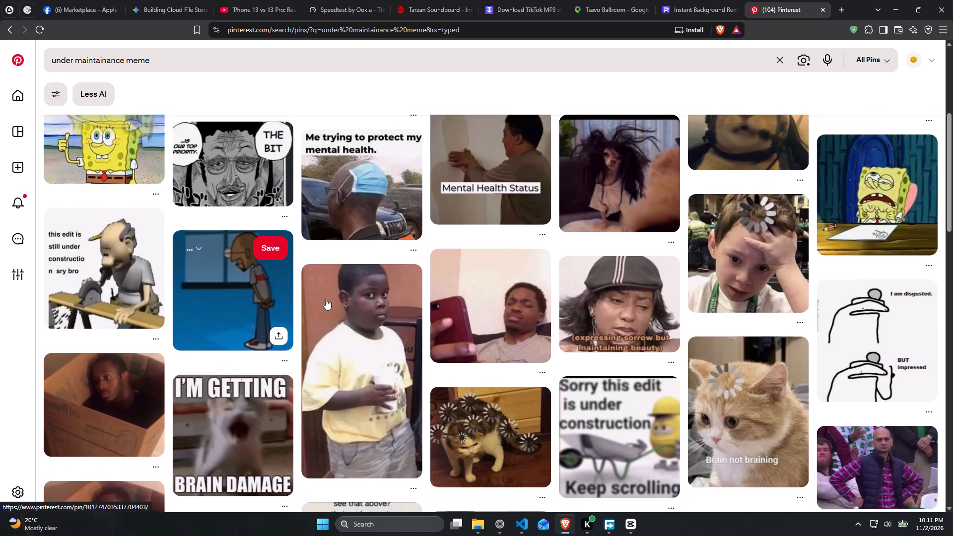
{"action": "scroll", "coordinate": [326, 299], "scroll_direction": "down", "scroll_amount": 2}
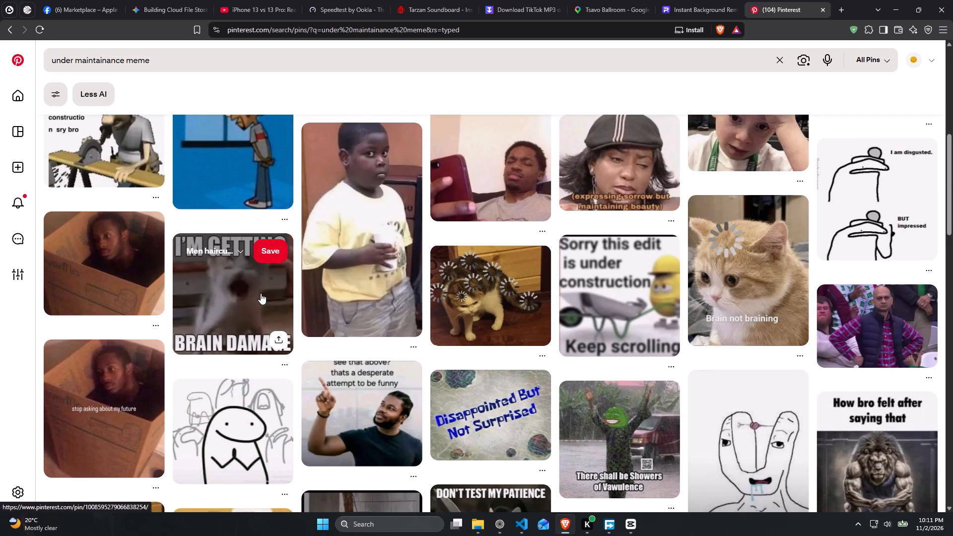
{"action": "scroll", "coordinate": [260, 293], "scroll_direction": "down", "scroll_amount": 1}
{"action": "scroll", "coordinate": [171, 280], "scroll_direction": "up", "scroll_amount": 1}
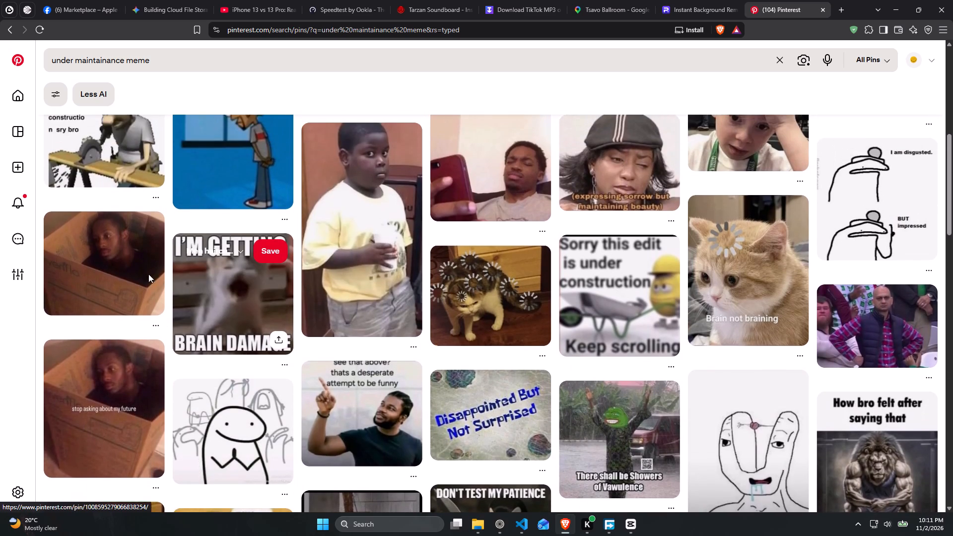
{"action": "scroll", "coordinate": [136, 267], "scroll_direction": "up", "scroll_amount": 2}
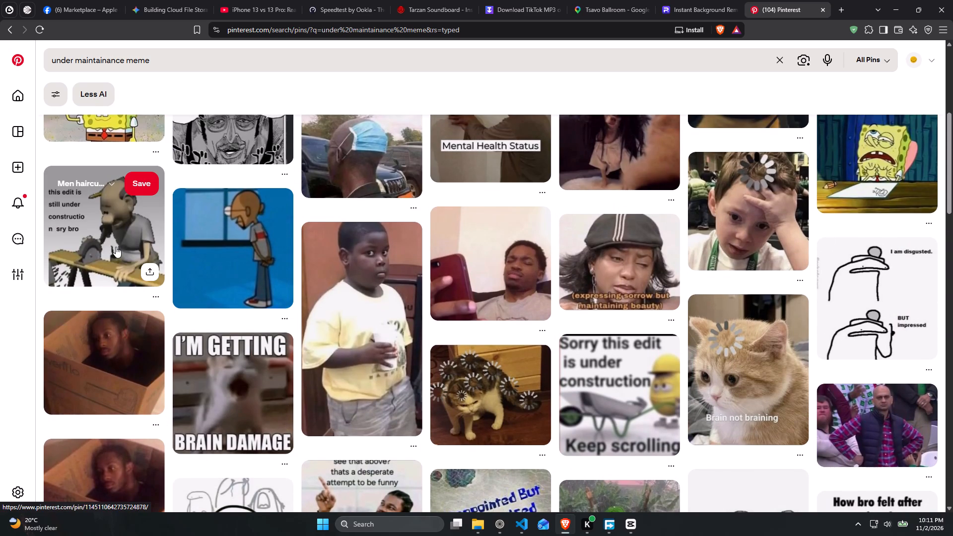
{"action": "scroll", "coordinate": [128, 248], "scroll_direction": "down", "scroll_amount": 5}
{"action": "scroll", "coordinate": [445, 309], "scroll_direction": "down", "scroll_amount": 2}
{"action": "scroll", "coordinate": [619, 332], "scroll_direction": "down", "scroll_amount": 3}
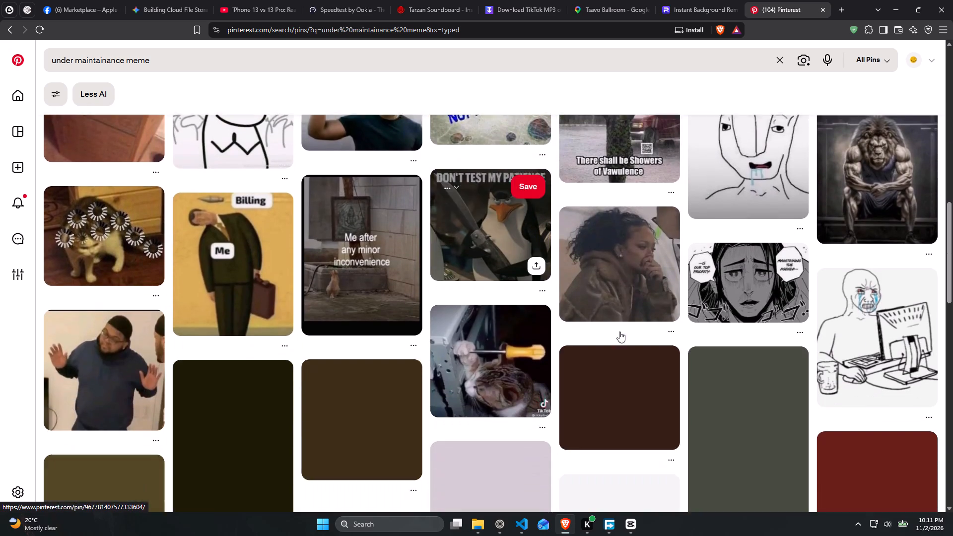
{"action": "scroll", "coordinate": [394, 336], "scroll_direction": "down", "scroll_amount": 4}
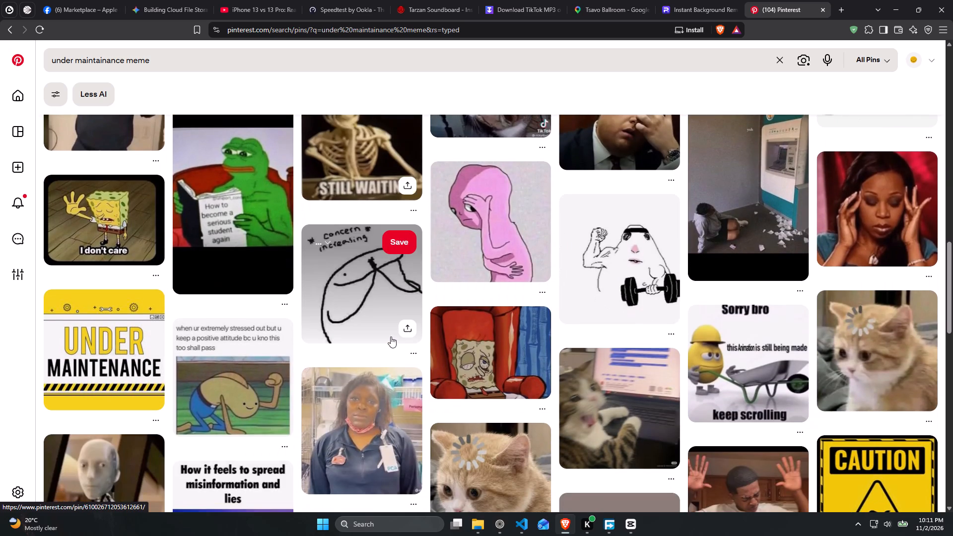
{"action": "scroll", "coordinate": [391, 336], "scroll_direction": "up", "scroll_amount": 1}
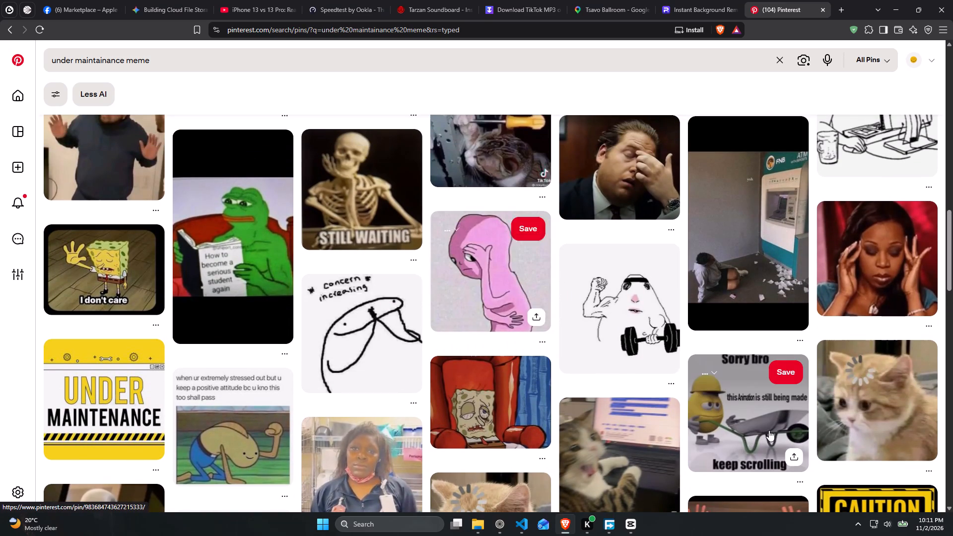
{"action": "scroll", "coordinate": [247, 296], "scroll_direction": "up", "scroll_amount": 7}
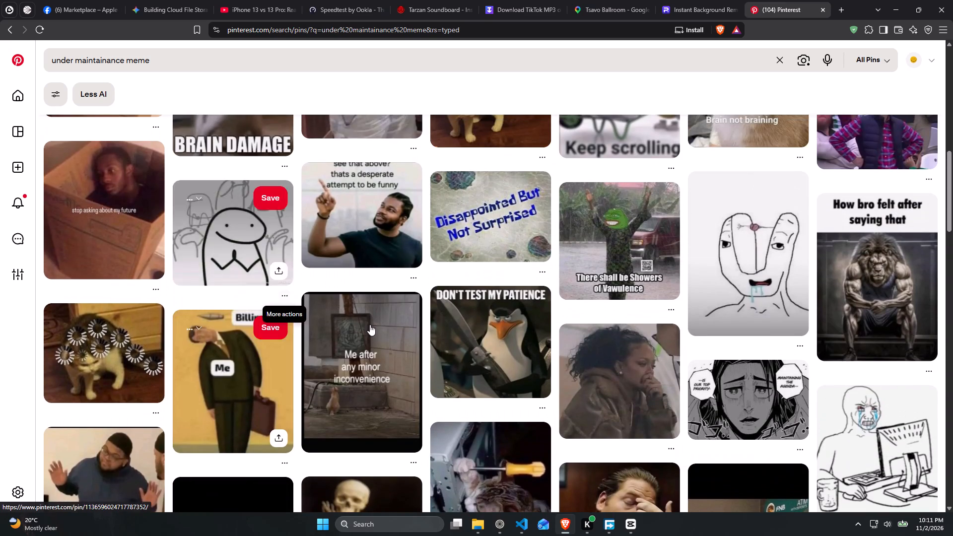
{"action": "scroll", "coordinate": [366, 328], "scroll_direction": "up", "scroll_amount": 9}
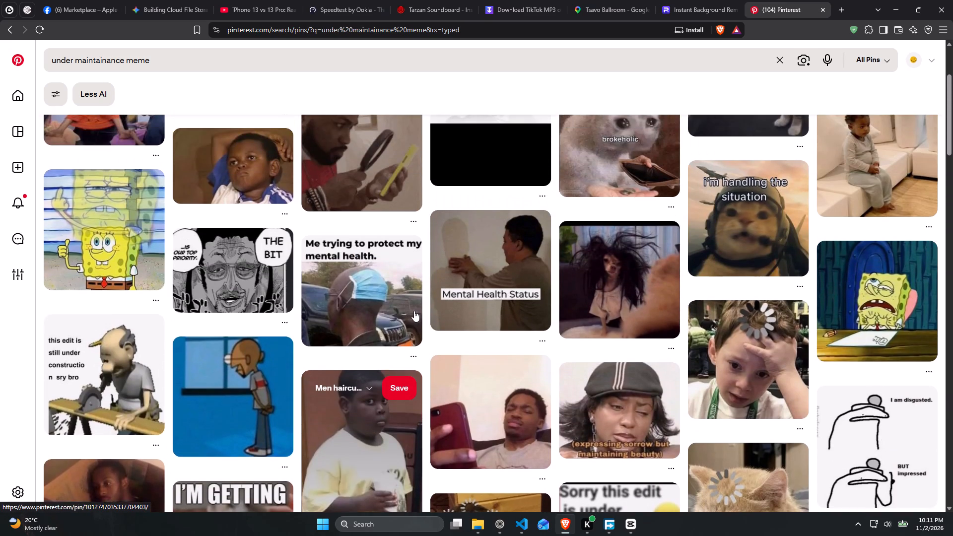
{"action": "scroll", "coordinate": [414, 311], "scroll_direction": "up", "scroll_amount": 4}
From the "Sorry, this edit is still under Construction" pin, open the related text-free wheelbarrow image and download it with Free Download Manager.
{"action": "left_click", "coordinate": [501, 249]}
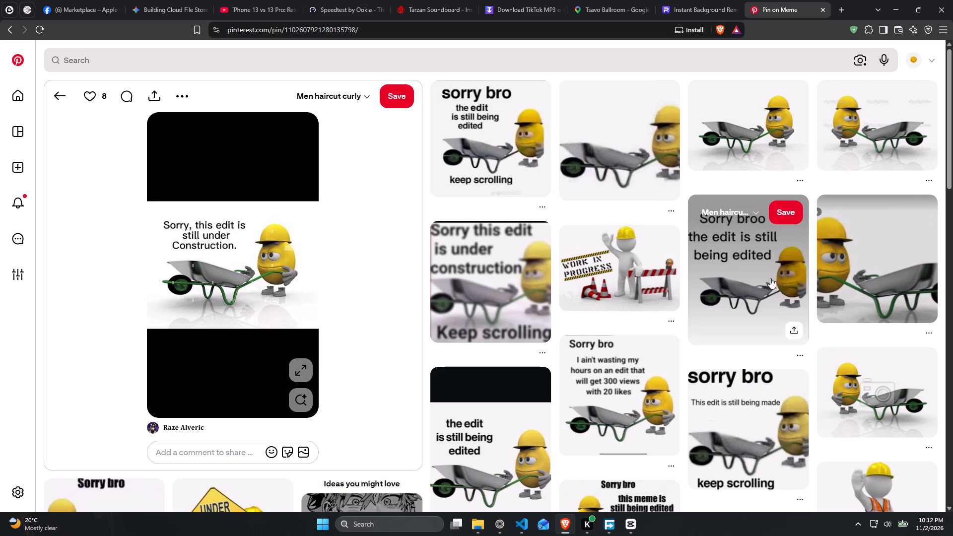
{"action": "left_click", "coordinate": [764, 124]}
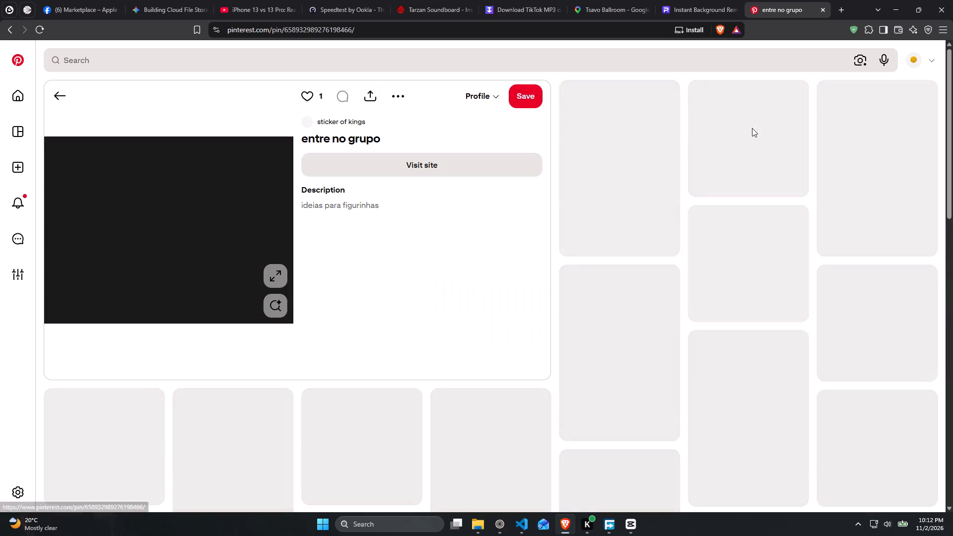
{"action": "right_click", "coordinate": [196, 215]}
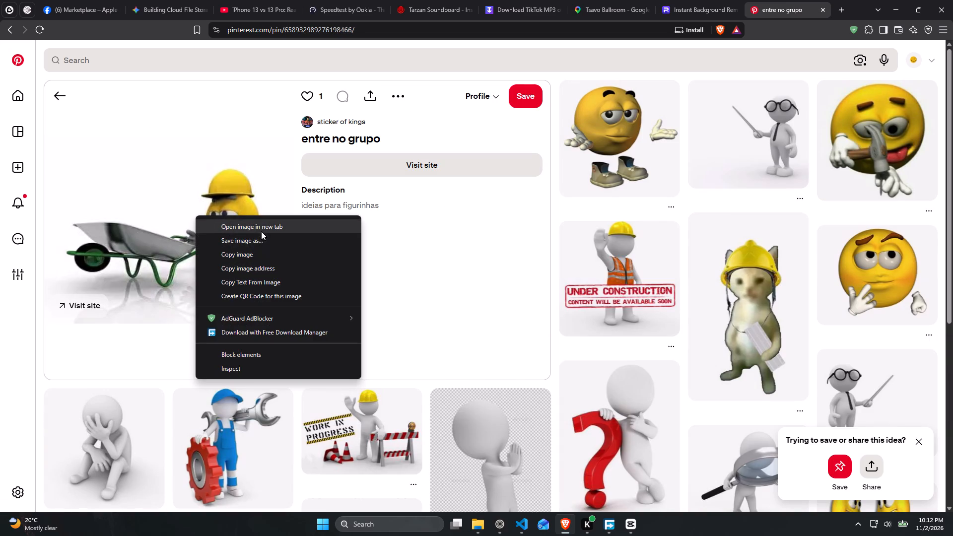
{"action": "left_click", "coordinate": [239, 244]}
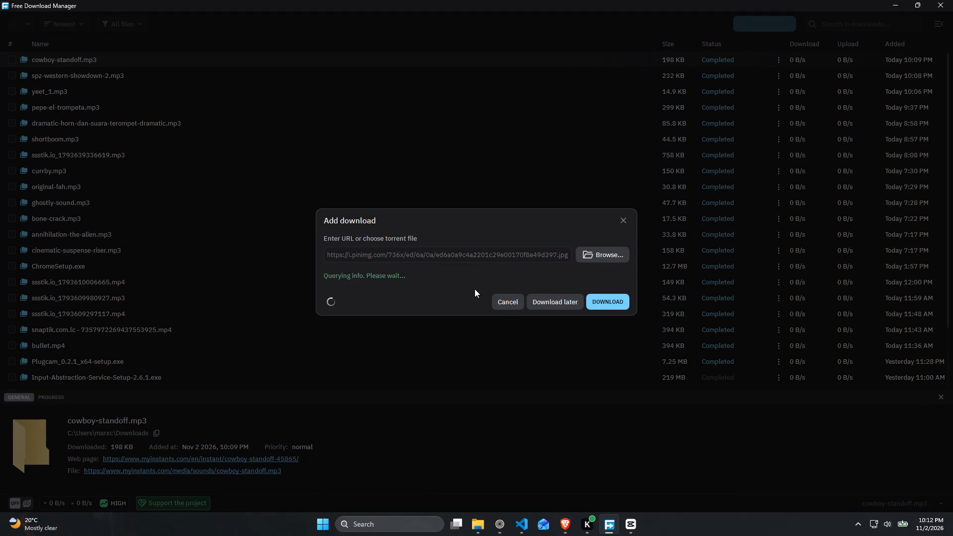
{"action": "left_click", "coordinate": [584, 313]}
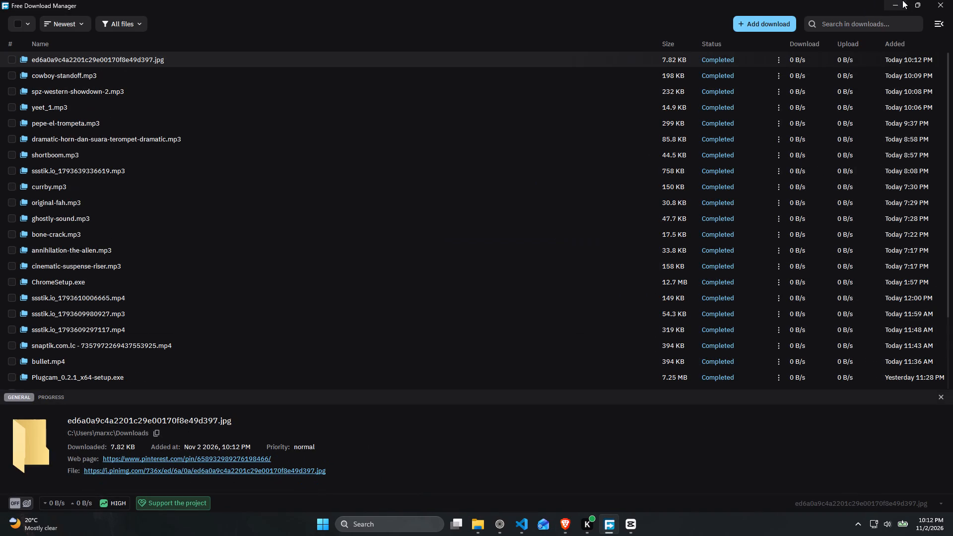
{"action": "left_click", "coordinate": [899, 0]}
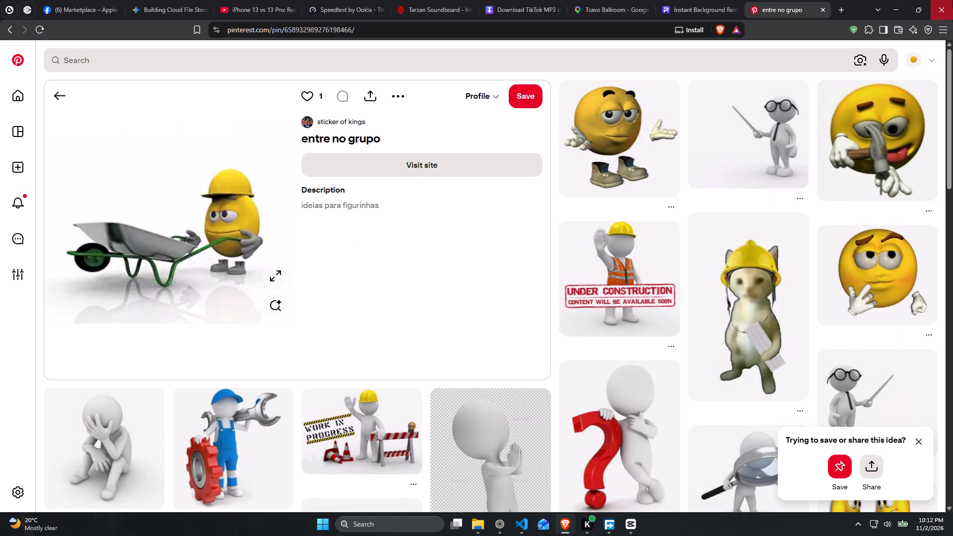
Return to CapCut and import the downloaded wheelbarrow JPG from the Downloads folder into the project media.
{"action": "left_click", "coordinate": [899, 0]}
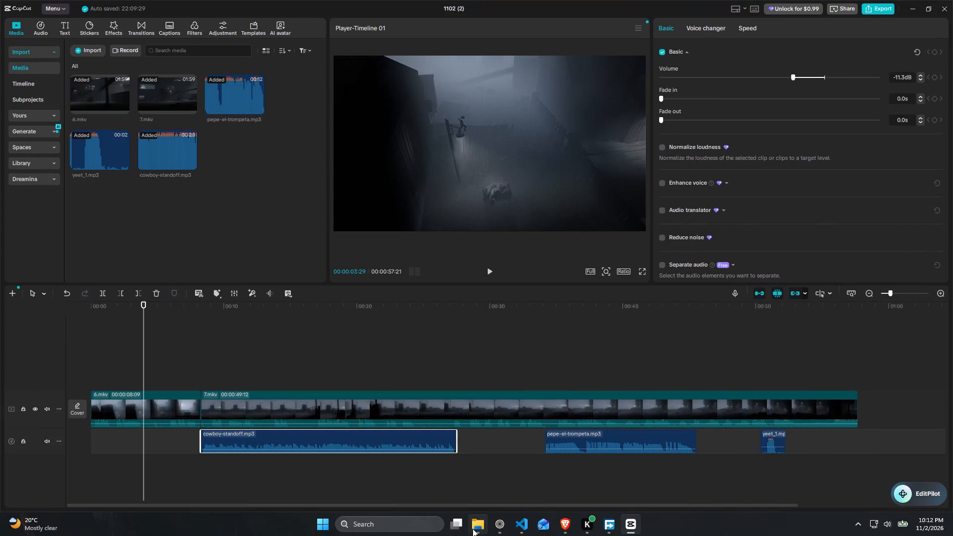
{"action": "left_click", "coordinate": [475, 528]}
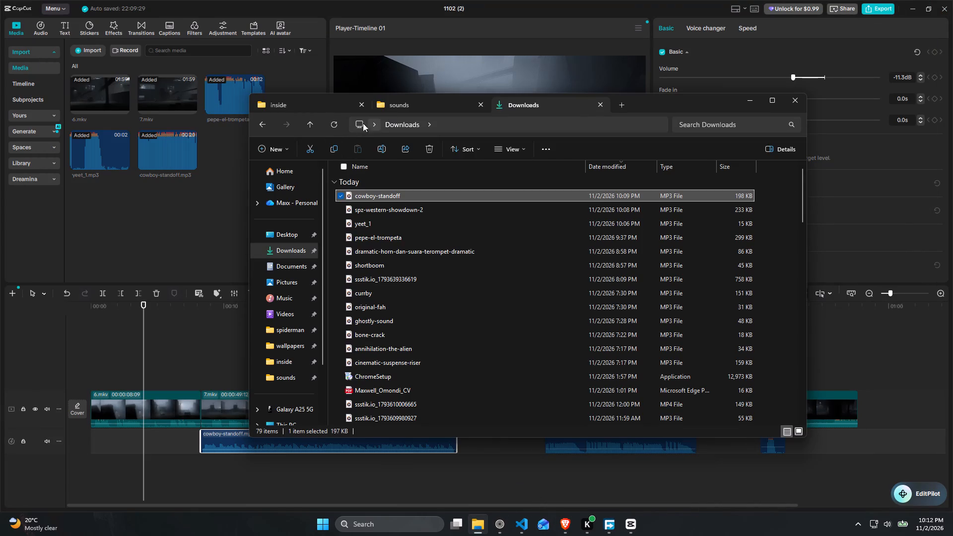
{"action": "left_click", "coordinate": [327, 122]}
{"action": "left_click_drag", "start_coordinate": [387, 192], "coordinate": [246, 194]}
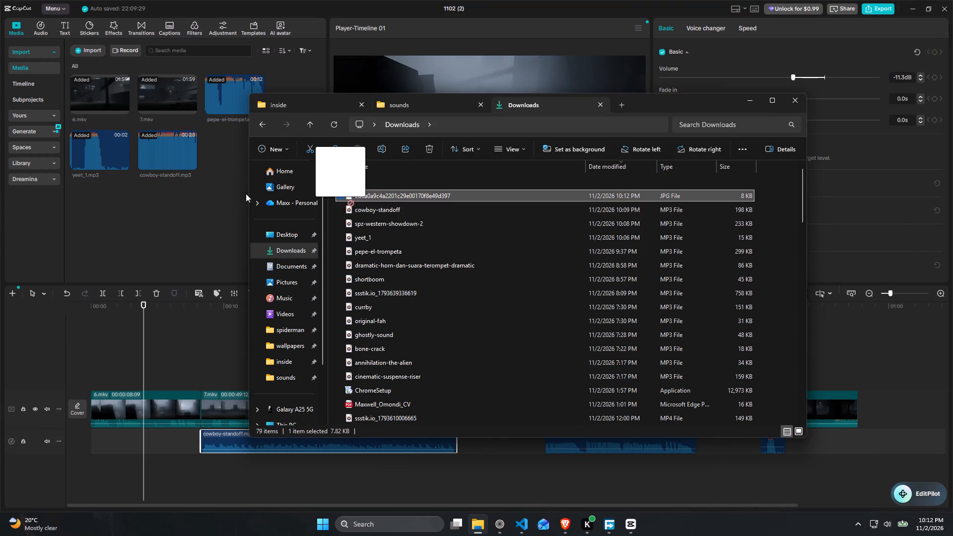
{"action": "left_click_drag", "start_coordinate": [246, 194], "coordinate": [133, 228]}
Place the wheelbarrow image on a track above the 6.mkv clip, starting at about 3 seconds.
{"action": "left_click_drag", "start_coordinate": [233, 155], "coordinate": [124, 368]}
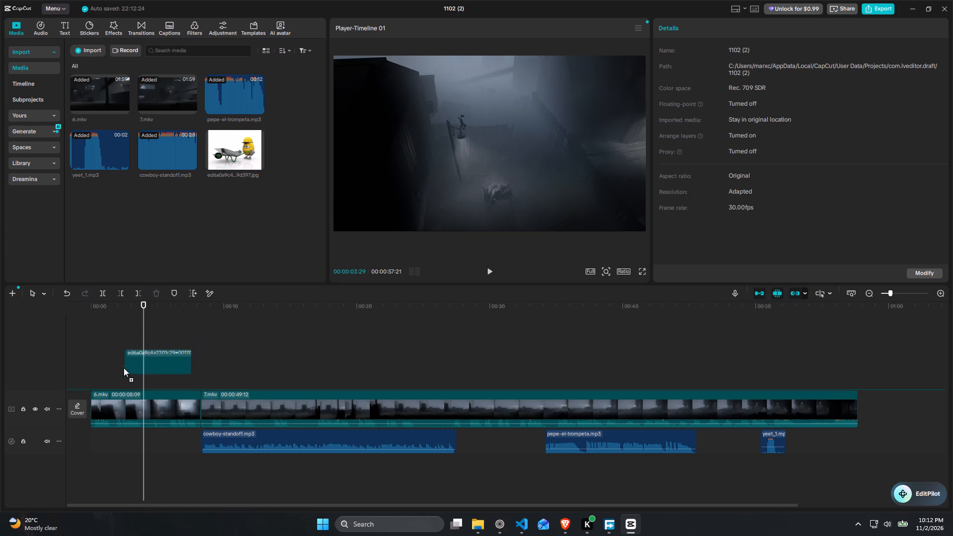
{"action": "left_click_drag", "start_coordinate": [124, 368], "coordinate": [128, 378]}
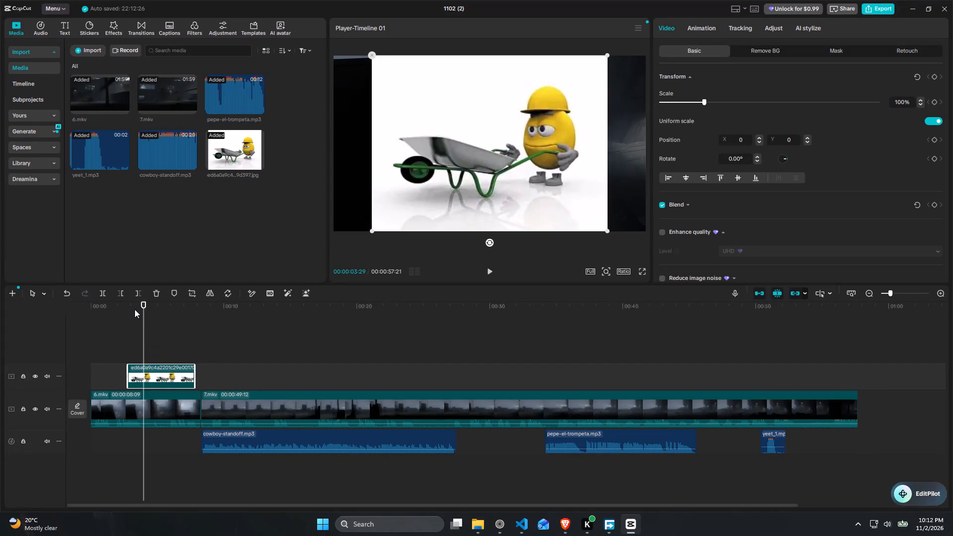
Split the 6.mkv clip at 00:00:04:01.
{"action": "left_click", "coordinate": [142, 303]}
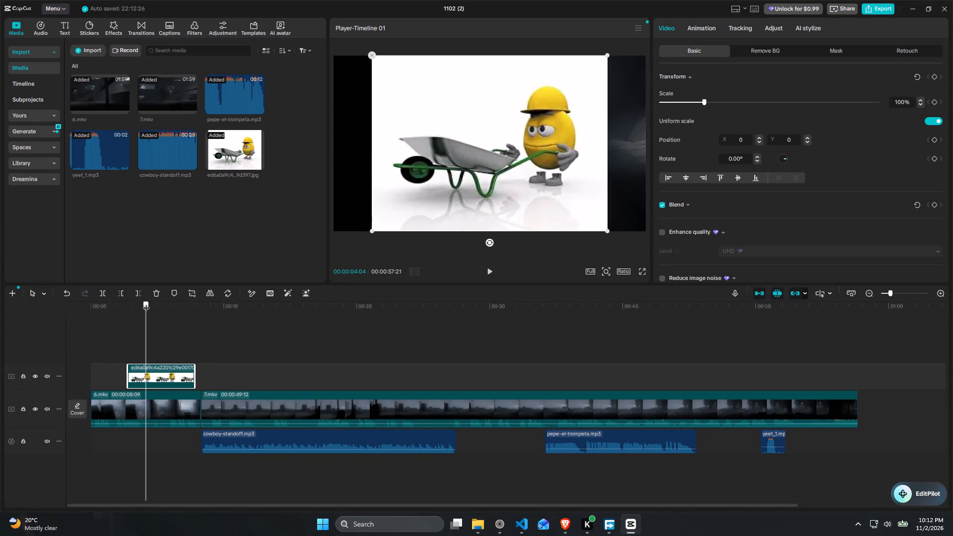
{"action": "left_click", "coordinate": [153, 408]}
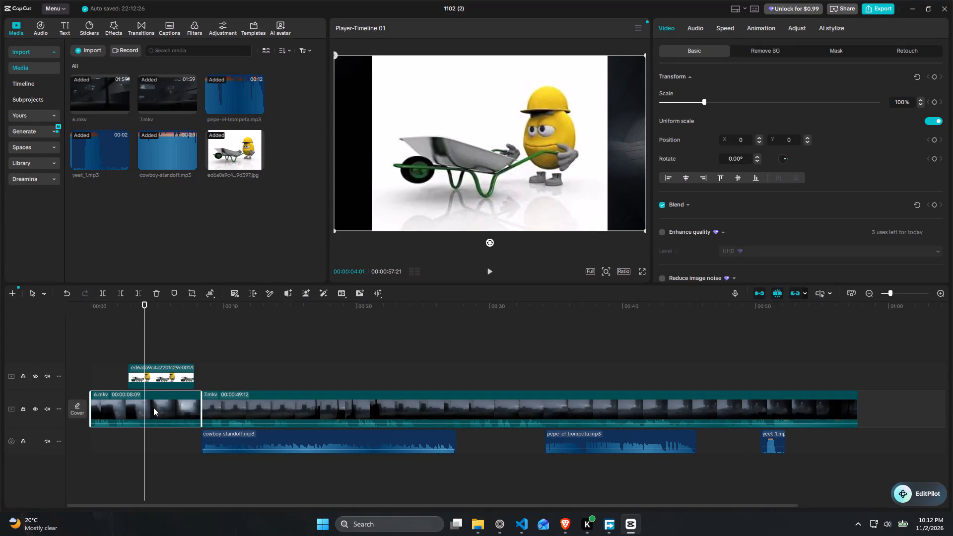
{"action": "left_click", "coordinate": [104, 295]}
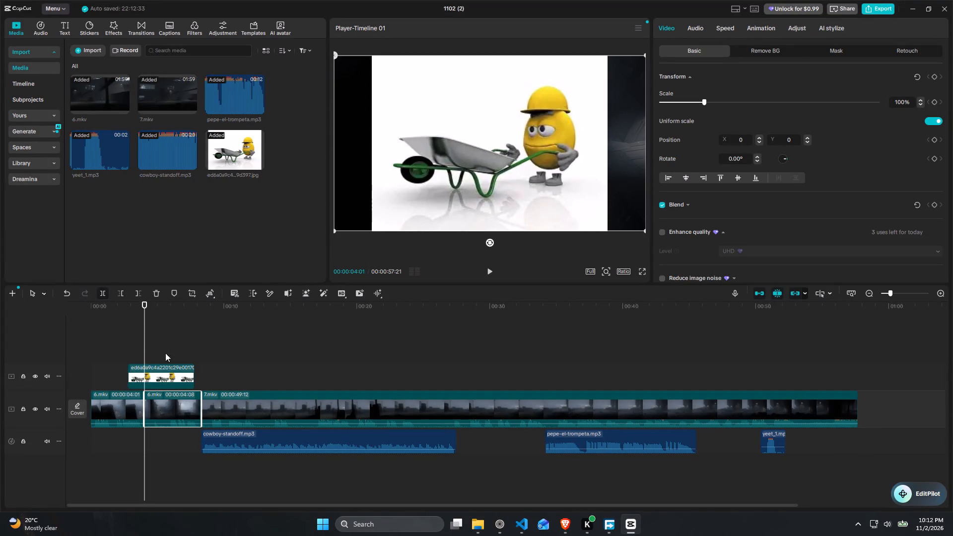
Move the wheelbarrow image into the main track between the two parts of the 6.mkv clip.
{"action": "left_click_drag", "start_coordinate": [172, 370], "coordinate": [183, 413]}
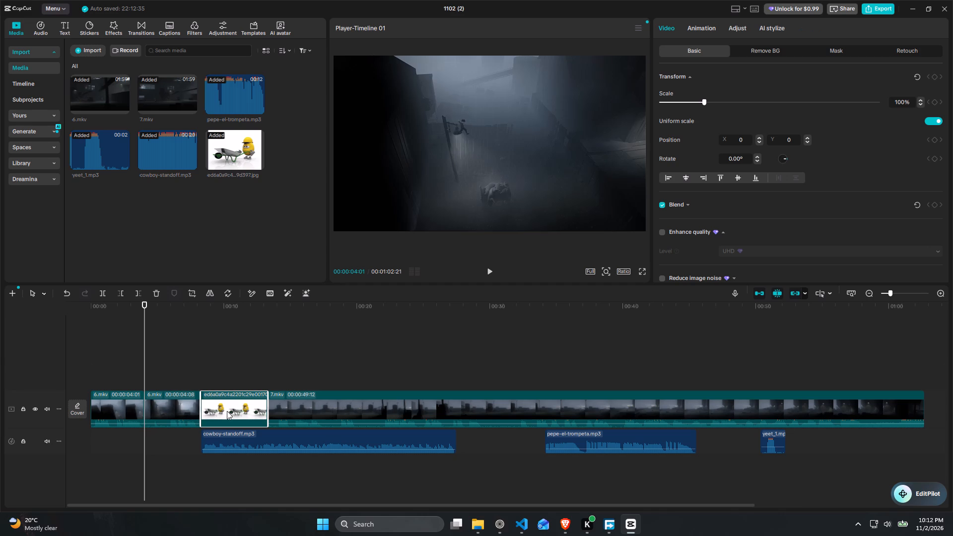
{"action": "left_click_drag", "start_coordinate": [227, 411], "coordinate": [159, 412]}
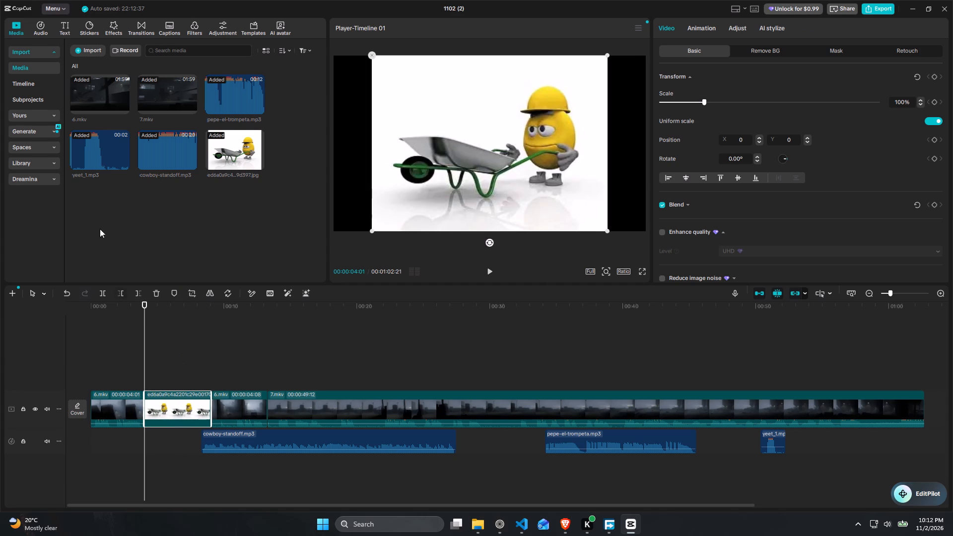
Add a default text clip on a track above the wheelbarrow image, starting just after the image begins.
{"action": "left_click", "coordinate": [63, 26]}
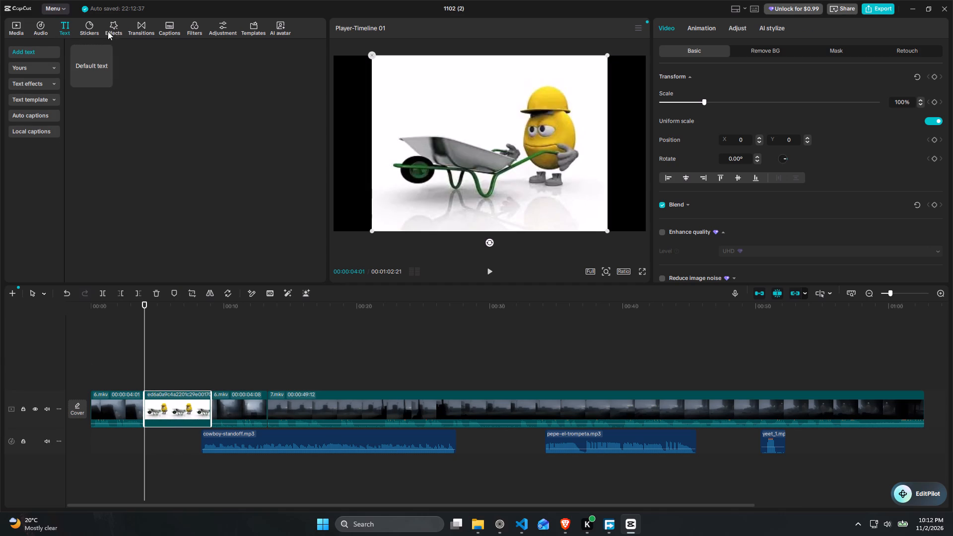
{"action": "left_click_drag", "start_coordinate": [104, 65], "coordinate": [152, 374]}
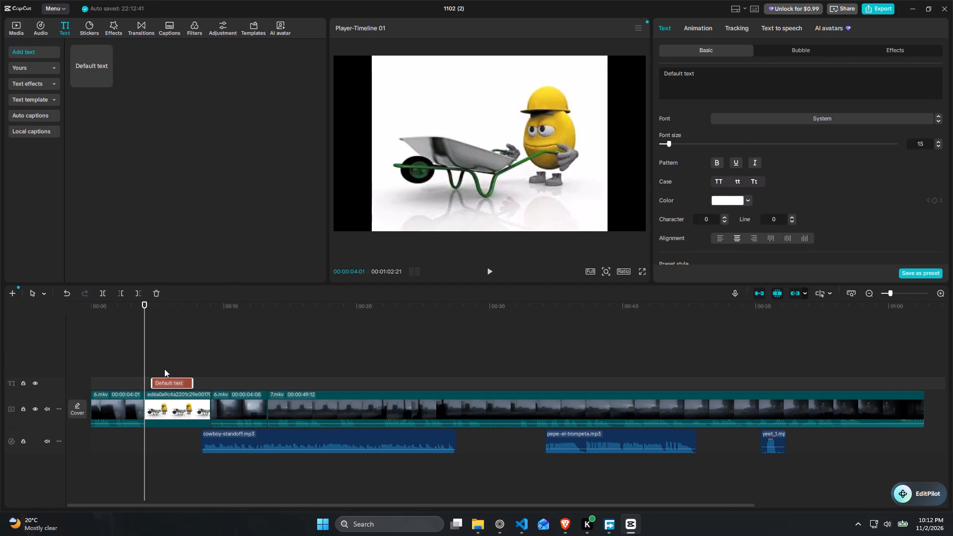
{"action": "left_click_drag", "start_coordinate": [164, 384], "coordinate": [159, 384]}
{"action": "left_click", "coordinate": [160, 379]}
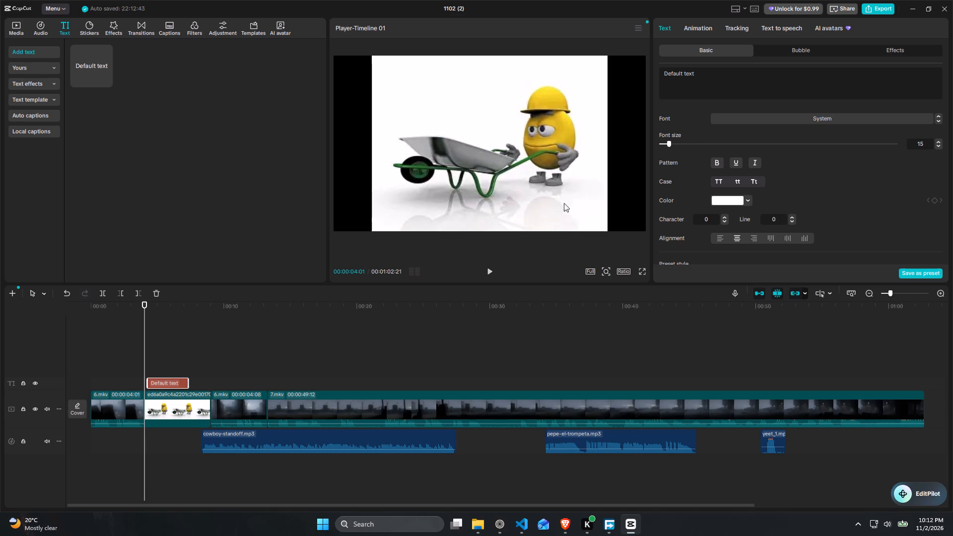
Replace the placeholder text with "Sorry bto chocked" on the first line and "durng the screem" on the second.
{"action": "left_click_drag", "start_coordinate": [716, 68], "coordinate": [637, 64]}
{"action": "left_click", "coordinate": [697, 72]}
{"action": "key", "text": "bracketright"}
{"action": "key", "text": "BackSpace"}
{"action": "key", "text": "BackSpace"}
{"action": "key", "text": "BackSpace"}
{"action": "key", "text": "BackSpace"}
{"action": "key", "text": "BackSpace"}
{"action": "key", "text": "BackSpace"}
{"action": "key", "text": "BackSpace"}
{"action": "key", "text": "BackSpace"}
{"action": "key", "text": "BackSpace"}
{"action": "key", "text": "BackSpace"}
{"action": "key", "text": "BackSpace"}
{"action": "key", "text": "BackSpace"}
{"action": "key", "text": "BackSpace"}
{"action": "key", "text": "BackSpace"}
{"action": "key", "text": "BackSpace"}
{"action": "key", "text": "BackSpace"}
{"action": "key", "text": "BackSpace"}
{"action": "key", "text": "BackSpace"}
{"action": "key", "text": "BackSpace"}
{"action": "key", "text": "BackSpace"}
{"action": "type", "text": "Sorry bto chocked on"}
{"action": "key", "text": "BackSpace"}
{"action": "key", "text": "BackSpace"}
{"action": "key", "text": "Return"}
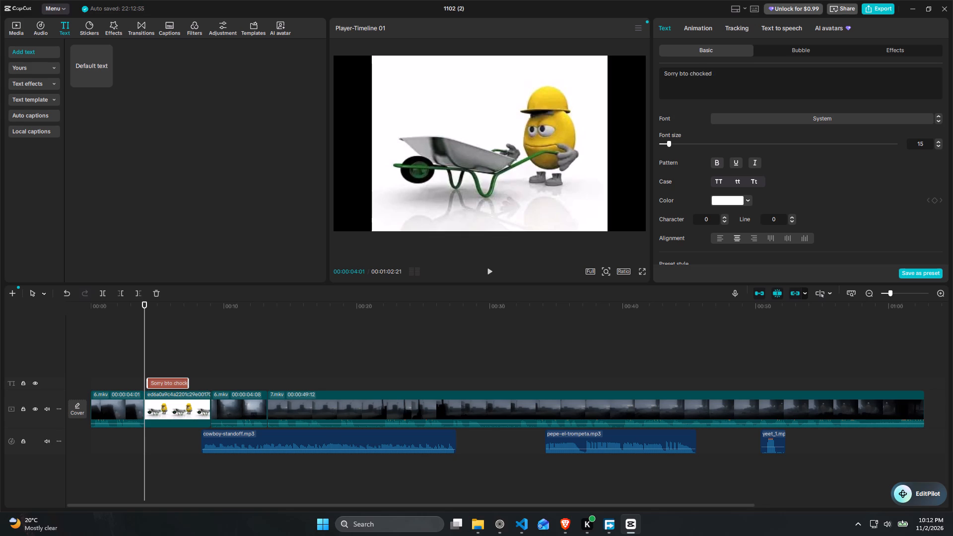
{"action": "type", "text": "durng the"}
{"action": "key", "text": "space"}
{"action": "type", "text": "screem"}
Correct the misspelled words in the caption to "bro" and "scream".
{"action": "left_click", "coordinate": [686, 71]}
{"action": "key", "text": "BackSpace"}
{"action": "key", "text": "r"}
{"action": "left_click", "coordinate": [713, 78]}
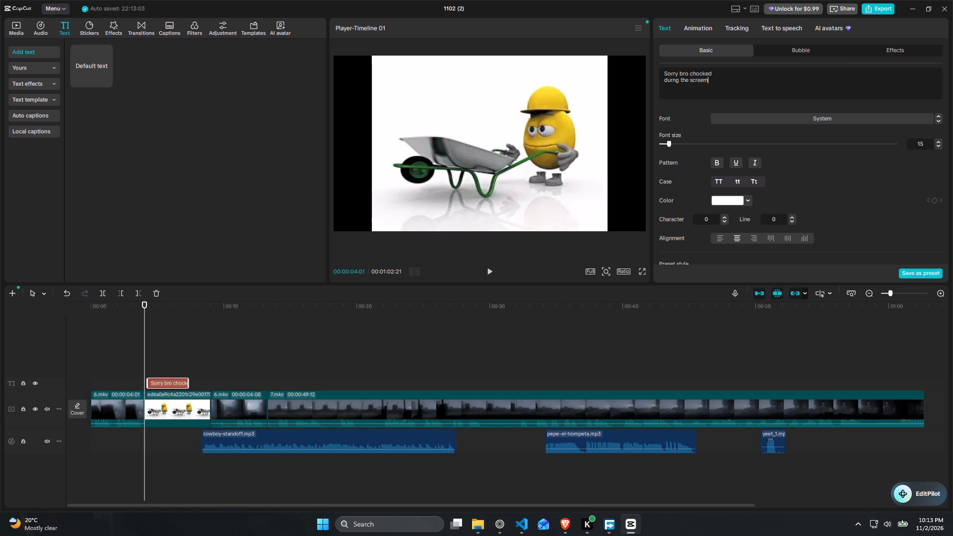
{"action": "left_click", "coordinate": [700, 79]}
{"action": "left_click", "coordinate": [704, 80]}
{"action": "key", "text": "BackSpace"}
{"action": "key", "text": "a"}
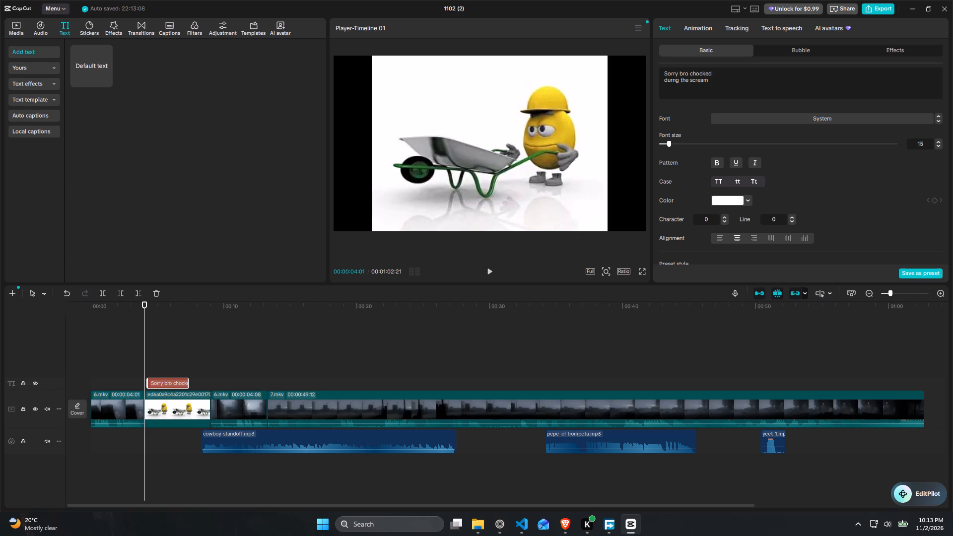
{"action": "left_click", "coordinate": [707, 78]}
{"action": "key", "text": "space"}
Show the caption over the wheelbarrow image at about 00:00:05:21 and set its text color to black, 000000.
{"action": "left_click", "coordinate": [168, 312]}
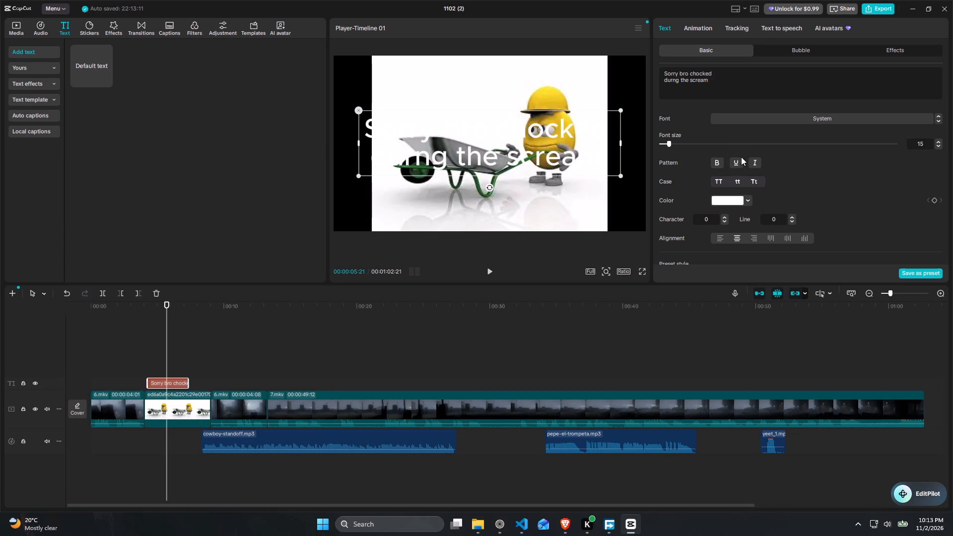
{"action": "left_click", "coordinate": [726, 198]}
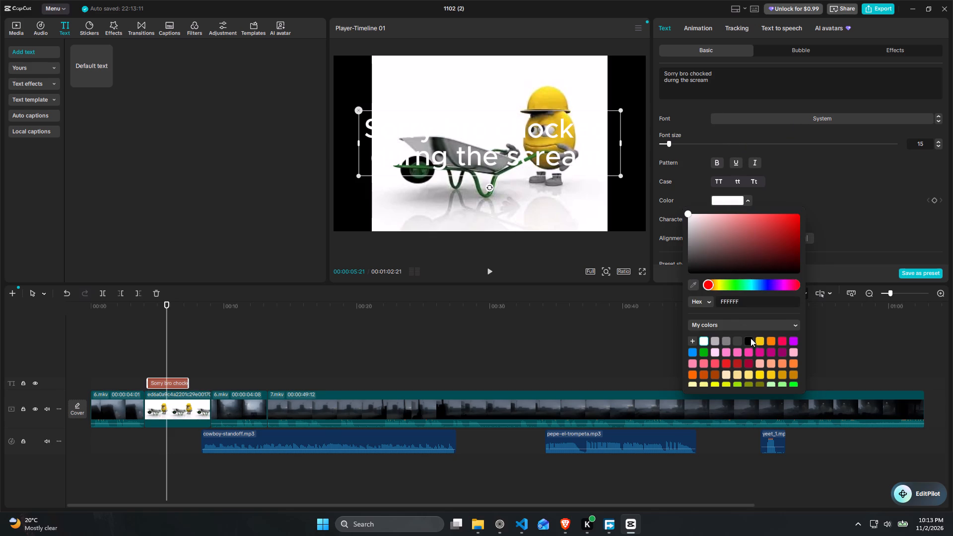
{"action": "left_click", "coordinate": [750, 340]}
Shrink the caption to under half its width and move it into the white space above the wheelbarrow.
{"action": "left_click_drag", "start_coordinate": [622, 175], "coordinate": [537, 144]}
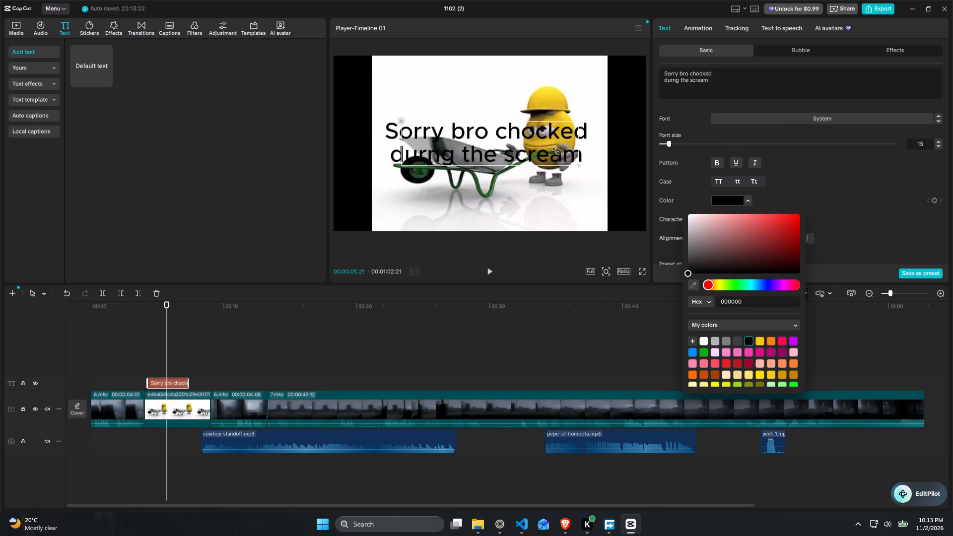
{"action": "left_click_drag", "start_coordinate": [537, 144], "coordinate": [498, 137]}
{"action": "left_click_drag", "start_coordinate": [497, 142], "coordinate": [469, 96]}
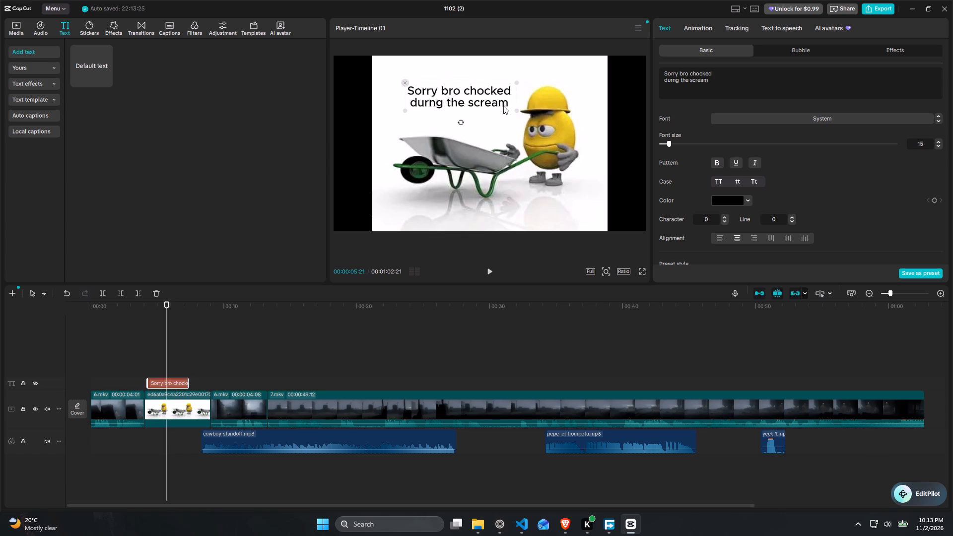
{"action": "left_click_drag", "start_coordinate": [518, 112], "coordinate": [520, 118]}
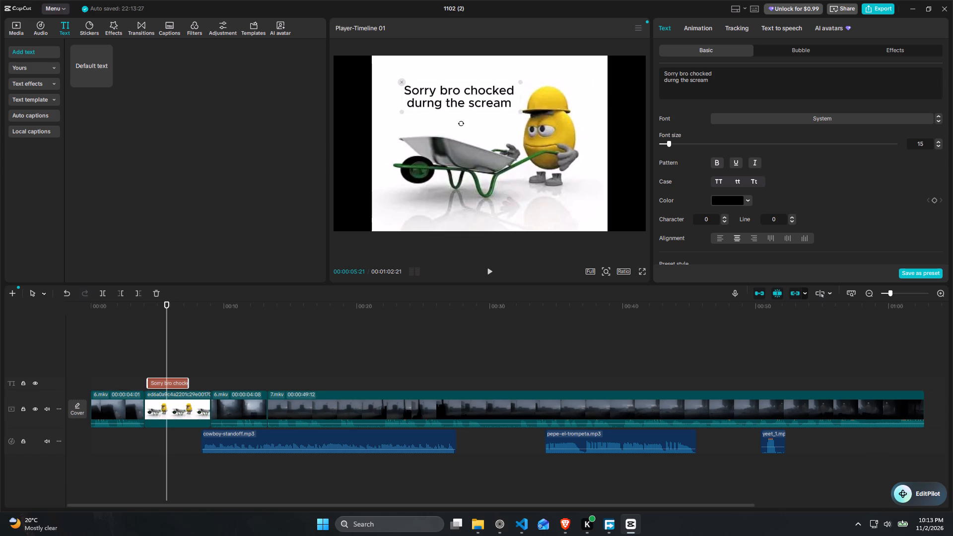
Put "chocked" on its own line in the caption and correct the third line to "during the scream".
{"action": "left_click", "coordinate": [690, 71]}
{"action": "key", "text": "Return"}
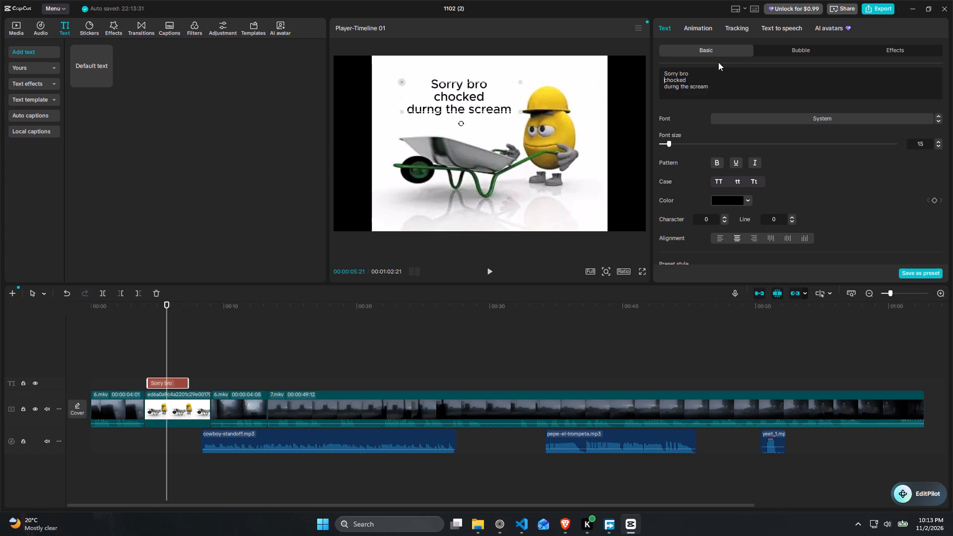
{"action": "left_click", "coordinate": [674, 86]}
{"action": "key", "text": "i"}
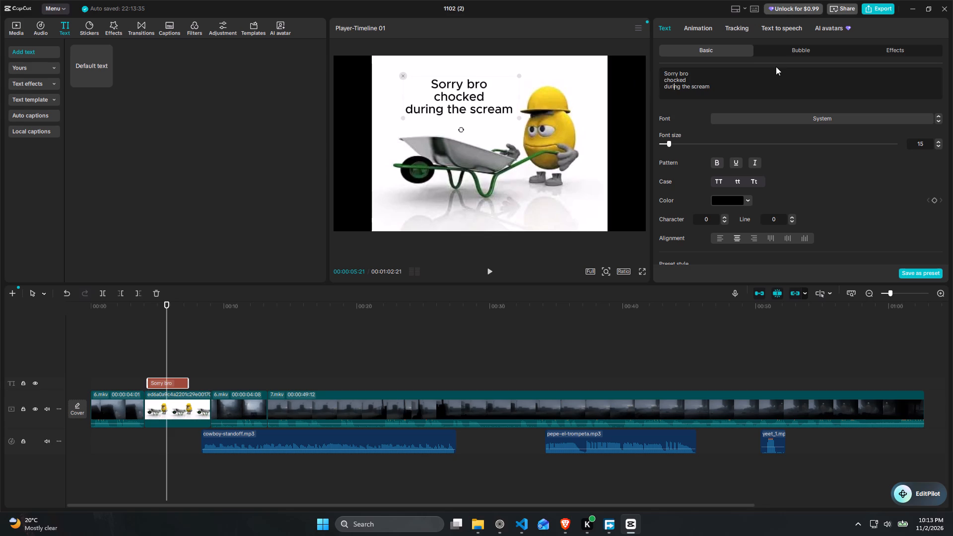
{"action": "left_click", "coordinate": [718, 83]}
Apply the preset text style with black letters and a white outline to the caption.
{"action": "scroll", "coordinate": [759, 202], "scroll_direction": "down", "scroll_amount": 1}
{"action": "left_click", "coordinate": [719, 239]}
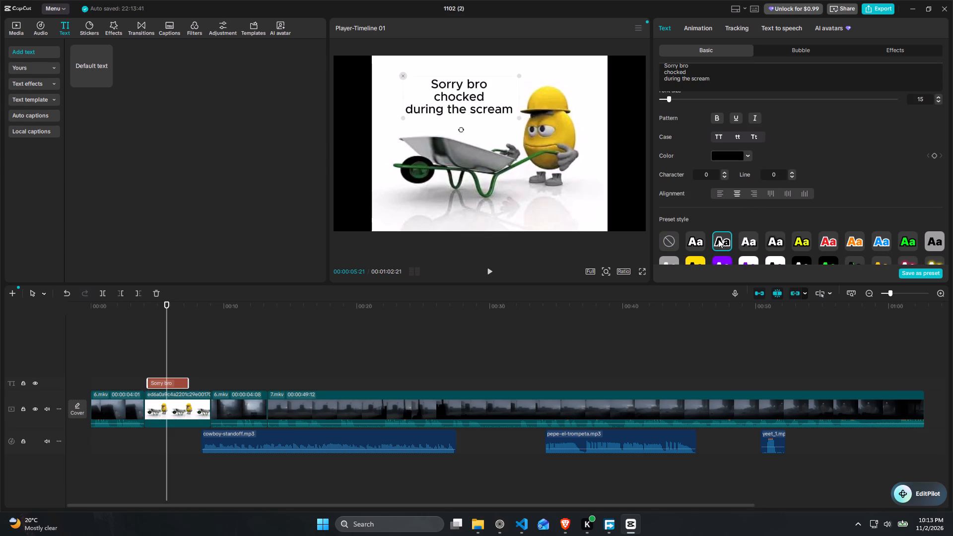
{"action": "left_click", "coordinate": [722, 242]}
{"action": "left_click", "coordinate": [849, 144]}
Enlarge the three-line caption slightly and move it up toward the top edge of the wheelbarrow image.
{"action": "left_click", "coordinate": [541, 191]}
{"action": "left_click", "coordinate": [488, 108]}
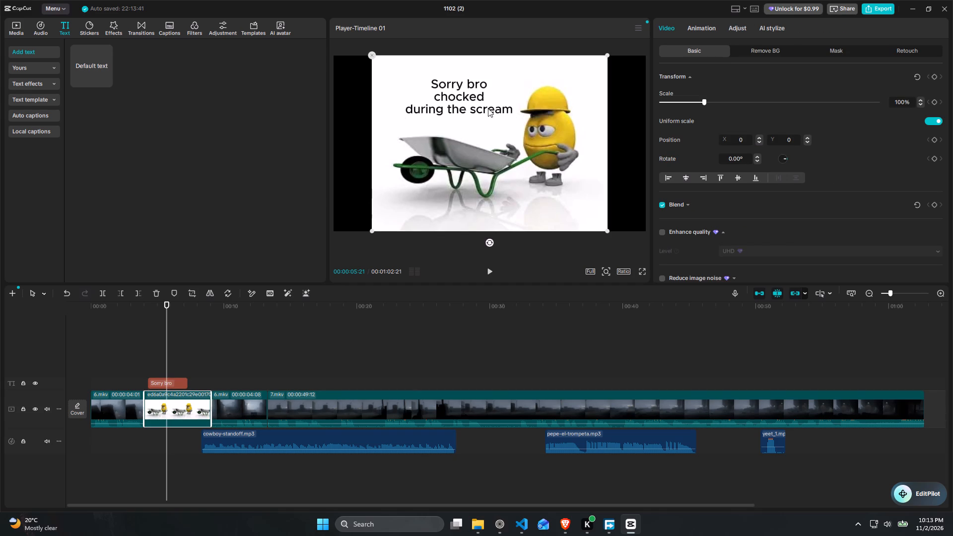
{"action": "left_click_drag", "start_coordinate": [518, 118], "coordinate": [531, 130]}
{"action": "left_click_drag", "start_coordinate": [502, 108], "coordinate": [496, 98]}
Preview the opening seconds and extend the caption clip's start back to the beginning of the wheelbarrow image.
{"action": "left_click_drag", "start_coordinate": [123, 310], "coordinate": [104, 314]}
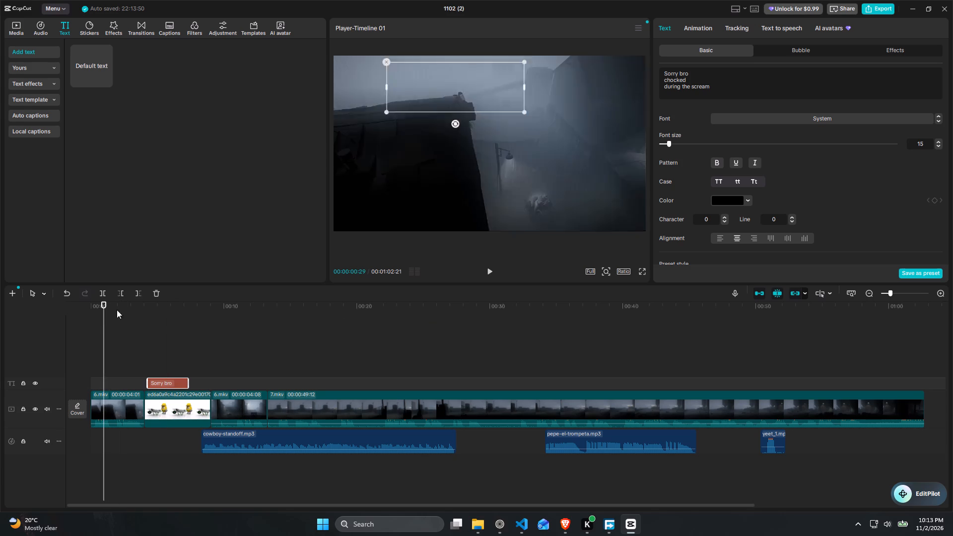
{"action": "key", "text": "space"}
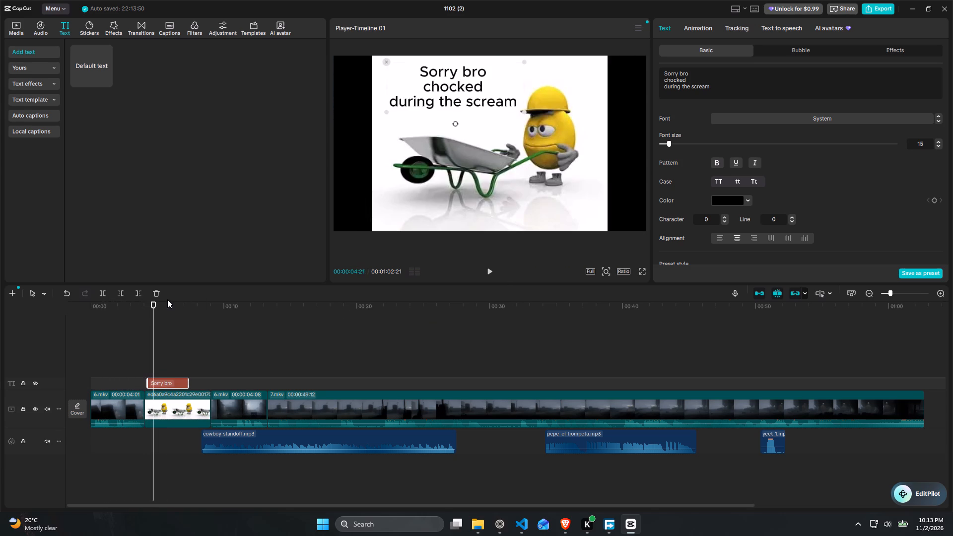
{"action": "key", "text": "space"}
{"action": "left_click", "coordinate": [152, 380]}
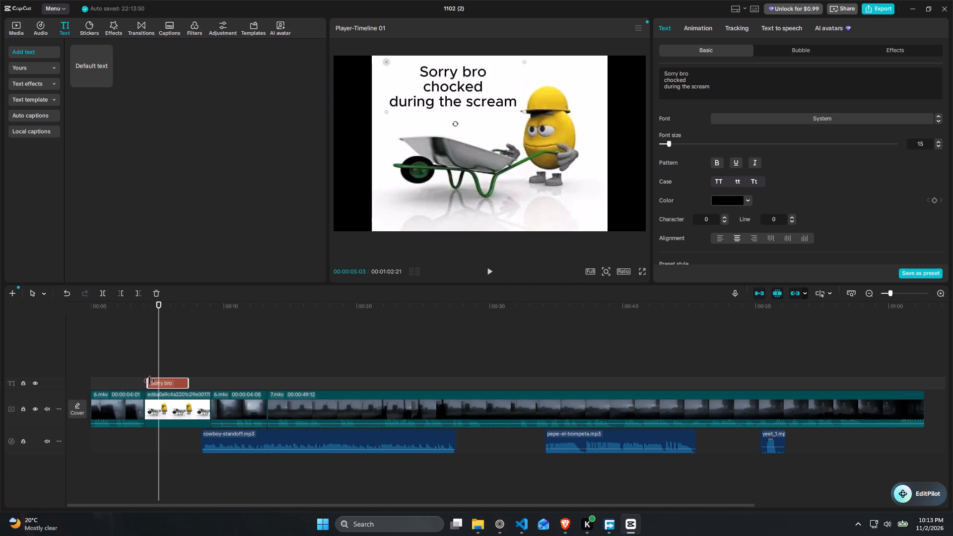
{"action": "left_click", "coordinate": [147, 383]}
{"action": "left_click", "coordinate": [164, 408]}
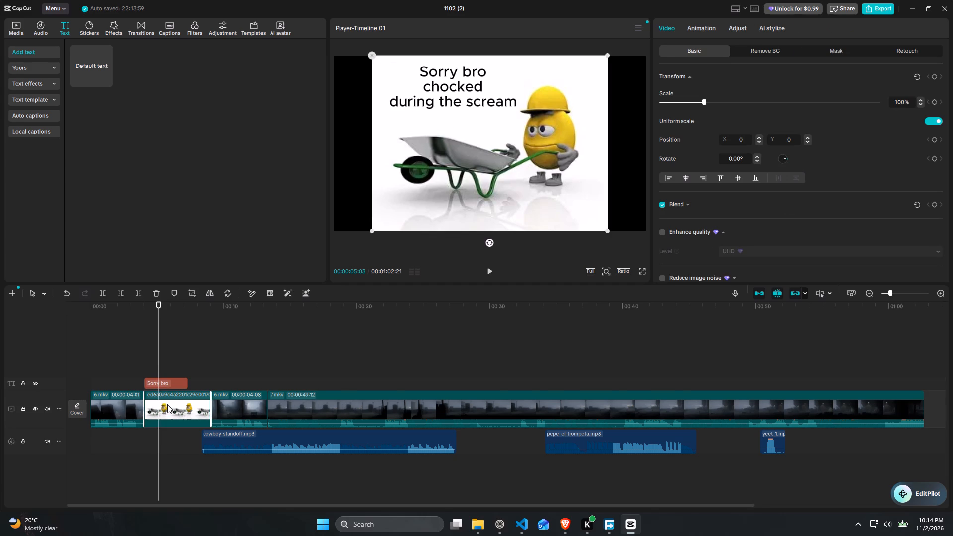
Switch to the Myinstants page in Brave and search for "cough".
{"action": "left_click", "coordinate": [569, 530]}
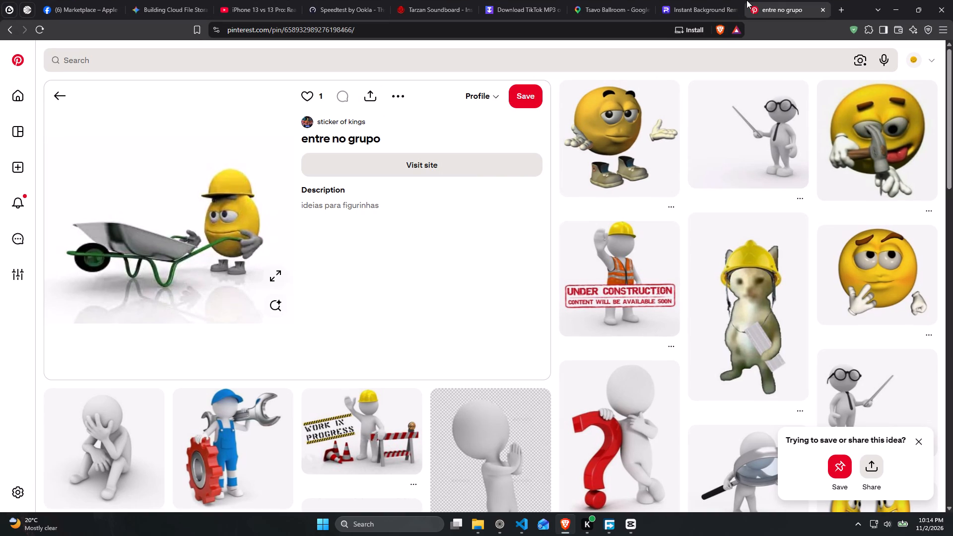
{"action": "left_click", "coordinate": [431, 0]}
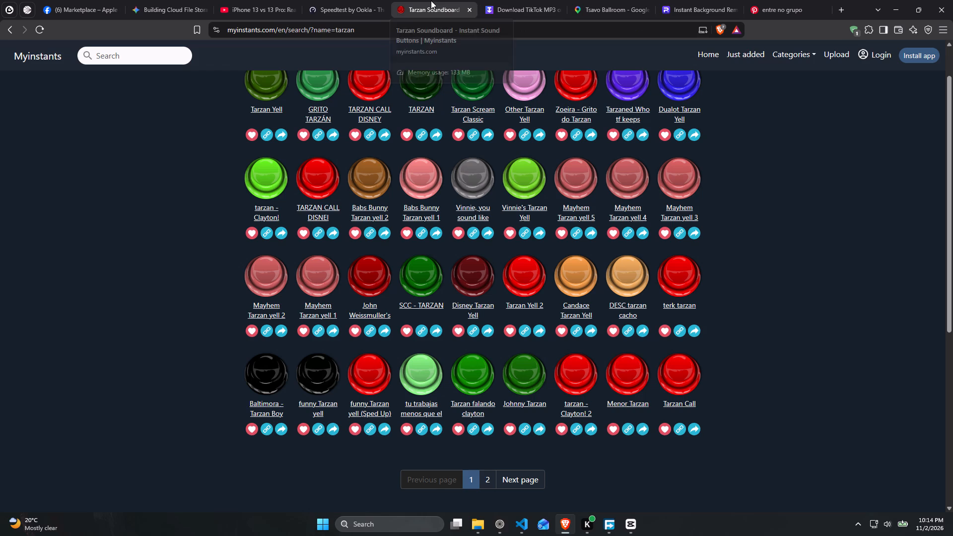
{"action": "left_click", "coordinate": [150, 58]}
{"action": "key", "text": "c"}
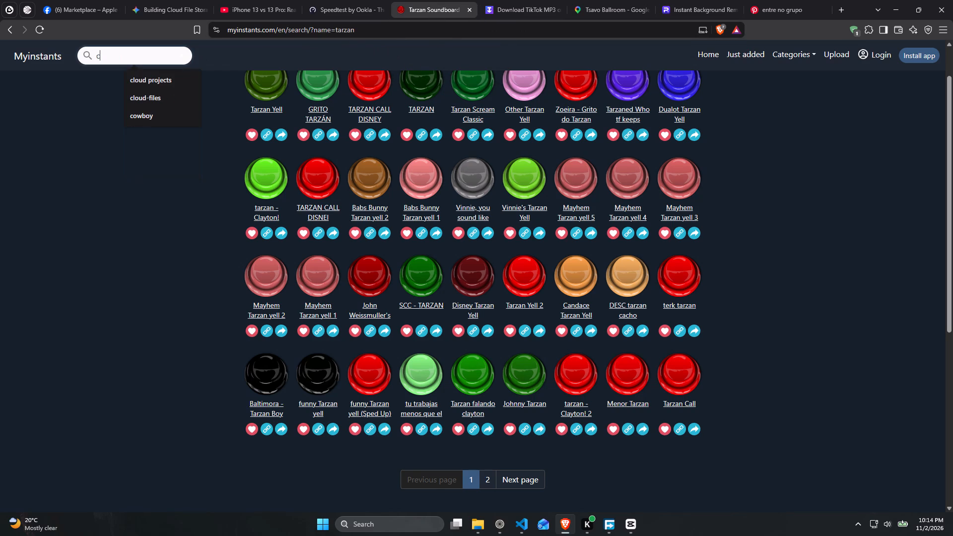
{"action": "type", "text": "ough"}
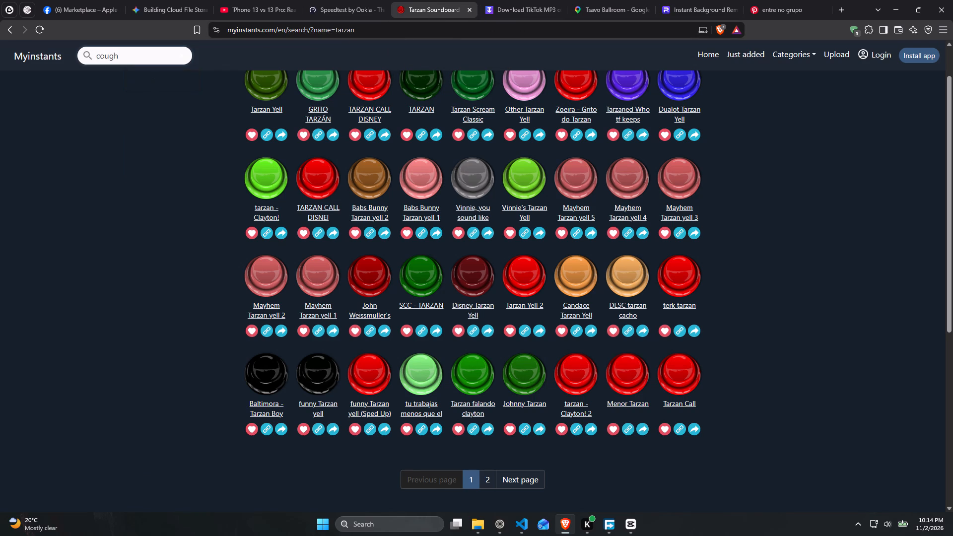
{"action": "key", "text": "Return"}
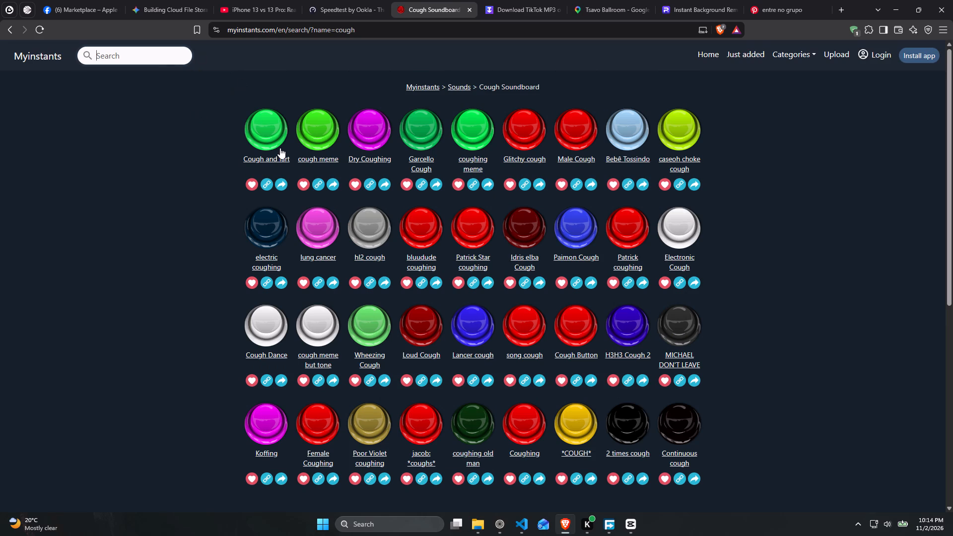
Audition several cough sounds from the results, including Cough and fart, cough meme, coughing meme and caseoh choke cough.
{"action": "left_click", "coordinate": [274, 139]}
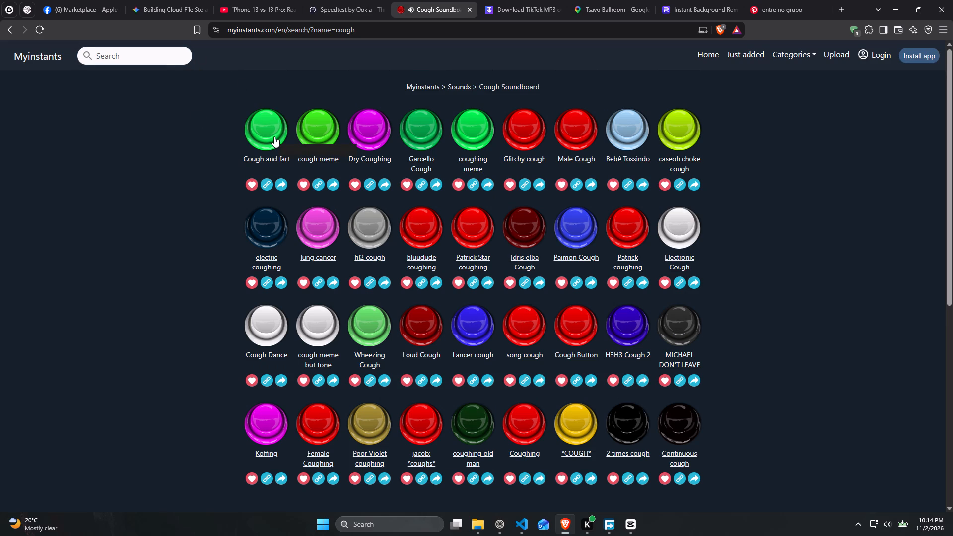
{"action": "left_click", "coordinate": [317, 138]}
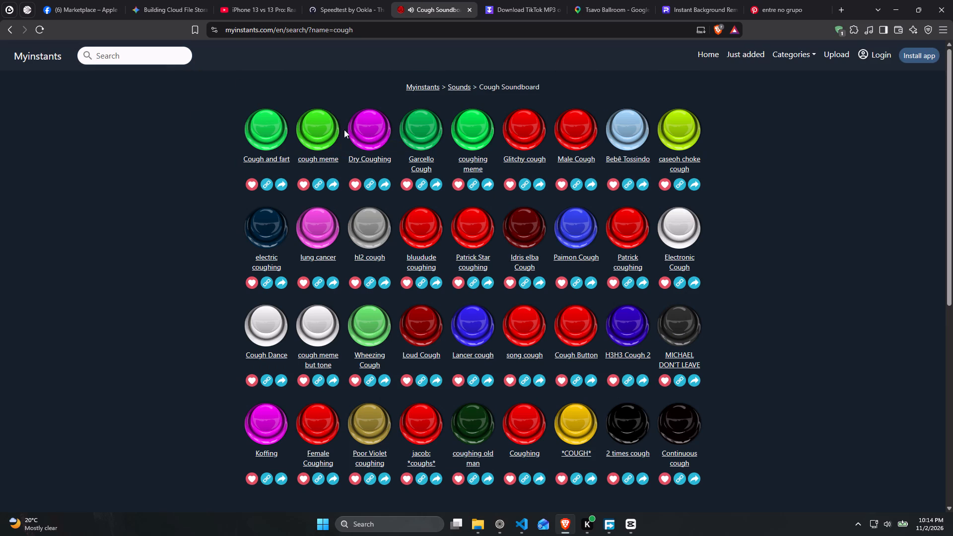
{"action": "left_click", "coordinate": [478, 130]}
{"action": "left_click", "coordinate": [670, 125]}
{"action": "key", "text": "space"}
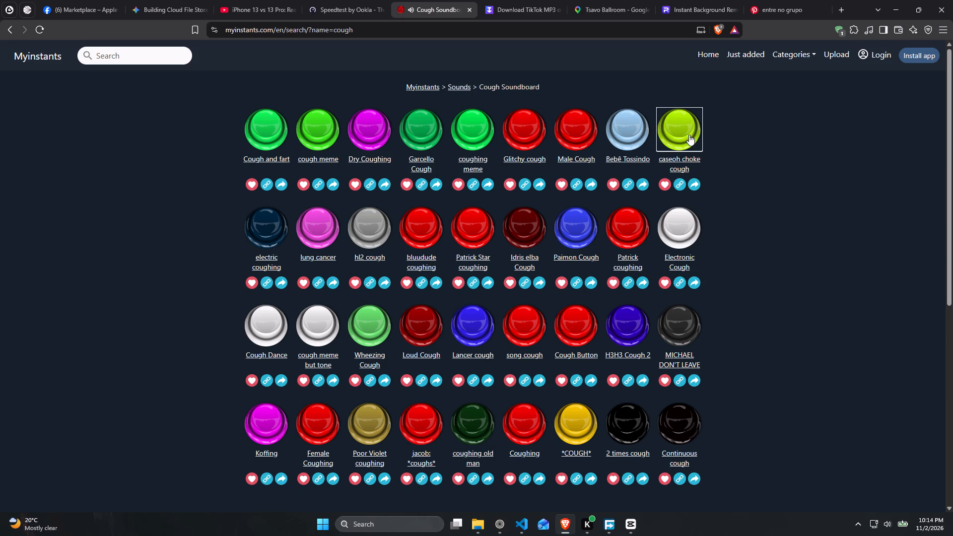
{"action": "left_click", "coordinate": [750, 147]}
Download the caseoh choke cough MP3 from its sound page with Free Download Manager and return to CapCut.
{"action": "left_click", "coordinate": [679, 160]}
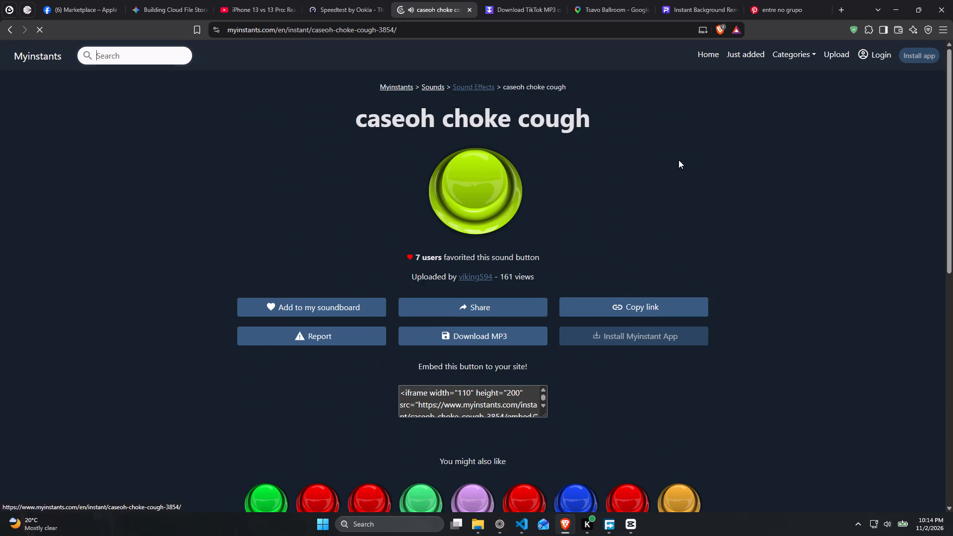
{"action": "left_click", "coordinate": [493, 337]}
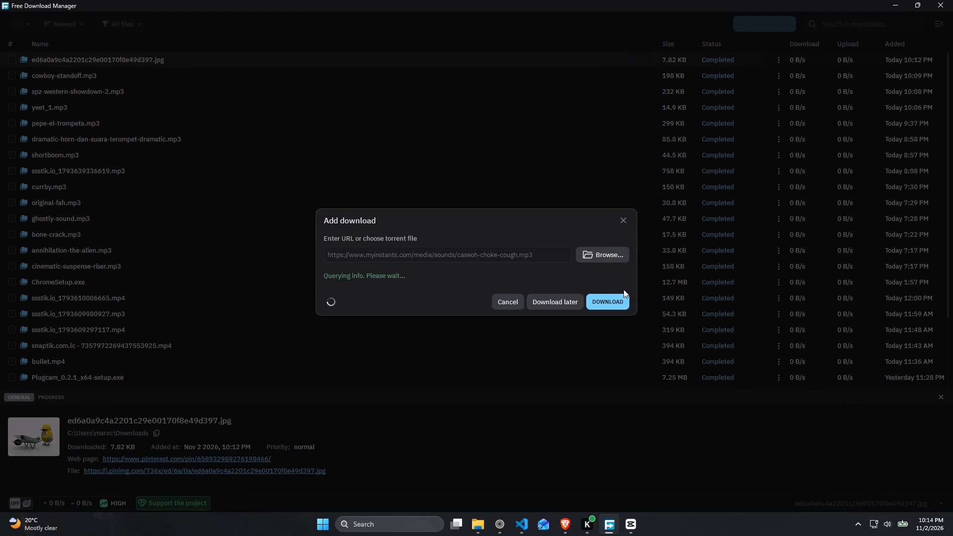
{"action": "left_click", "coordinate": [587, 317]}
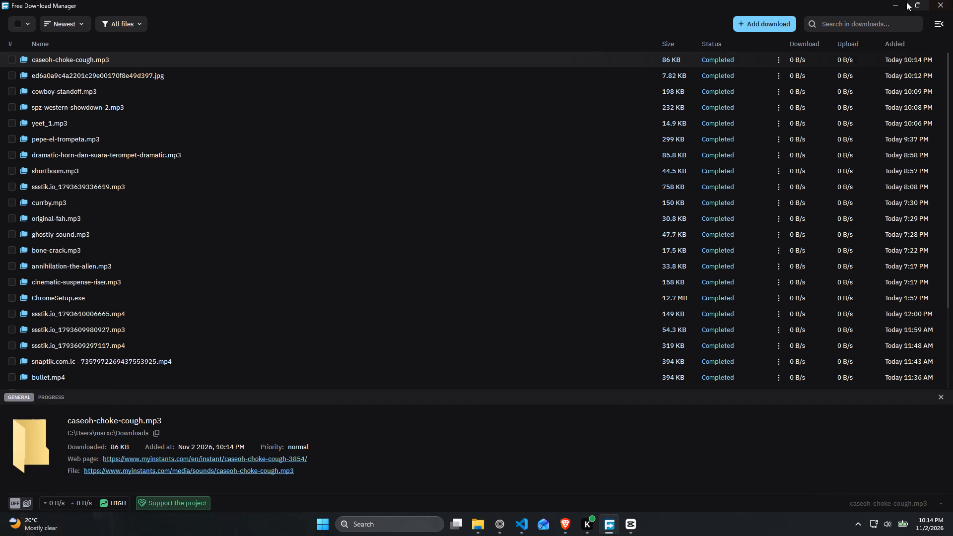
{"action": "left_click", "coordinate": [894, 0]}
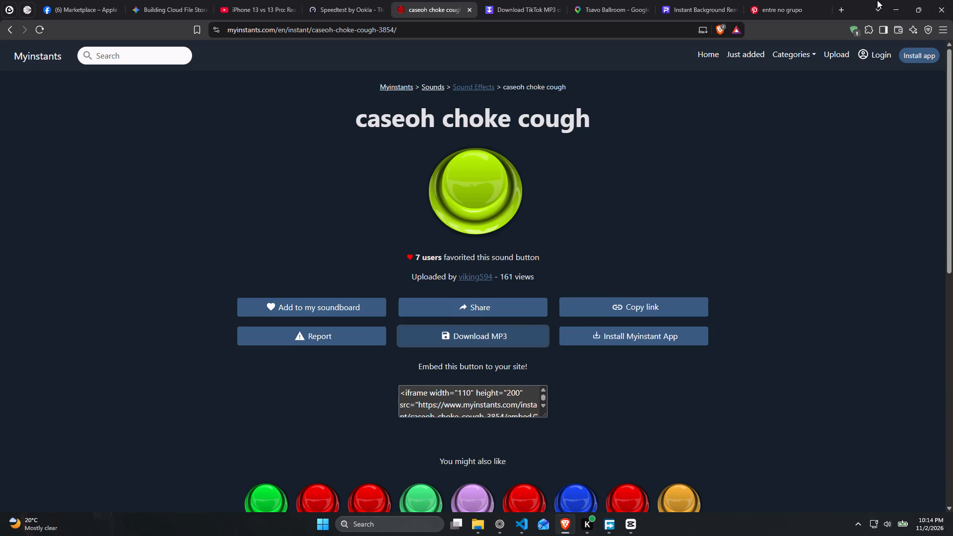
{"action": "left_click", "coordinate": [893, 0]}
Bring the caseoh-choke-cough file from the refreshed Downloads folder in File Explorer into CapCut's project media.
{"action": "left_click", "coordinate": [478, 521]}
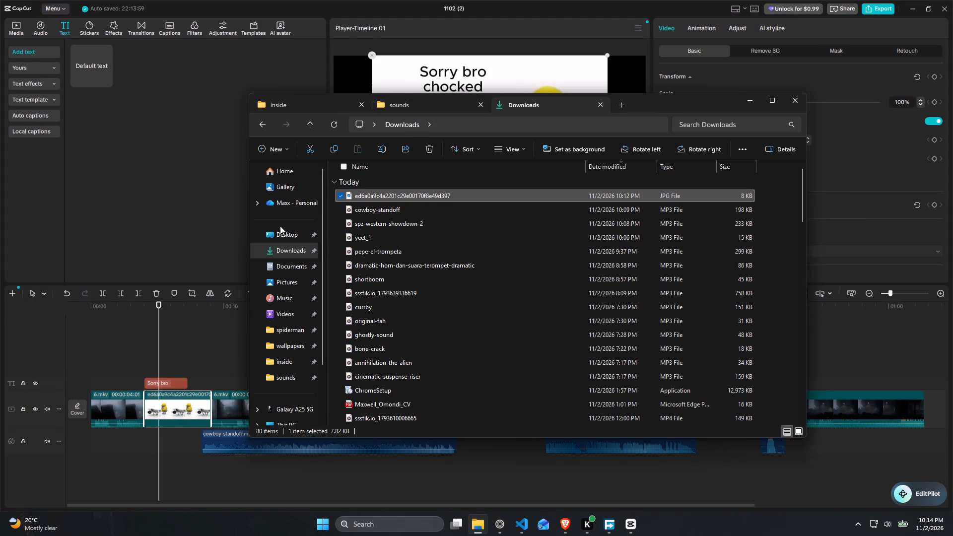
{"action": "left_click", "coordinate": [331, 126]}
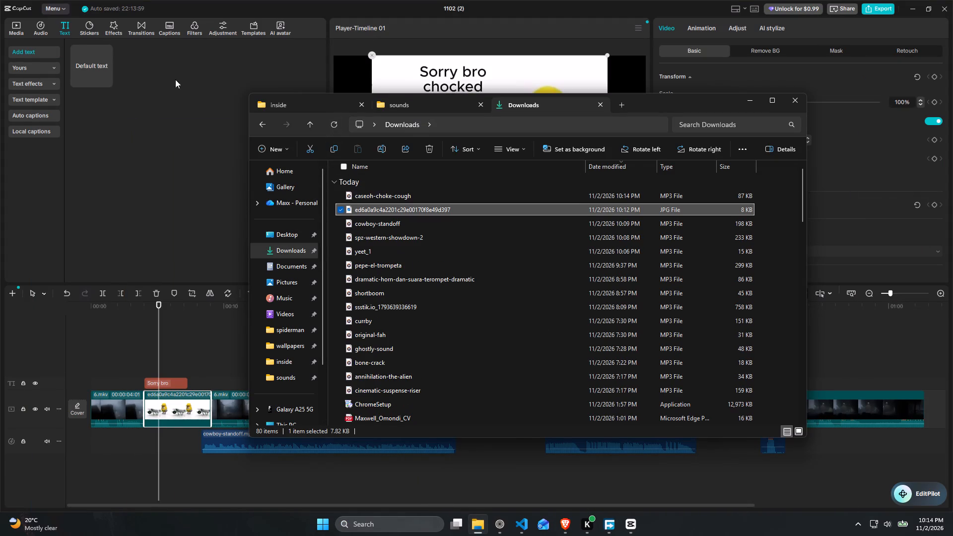
{"action": "left_click", "coordinate": [12, 30]}
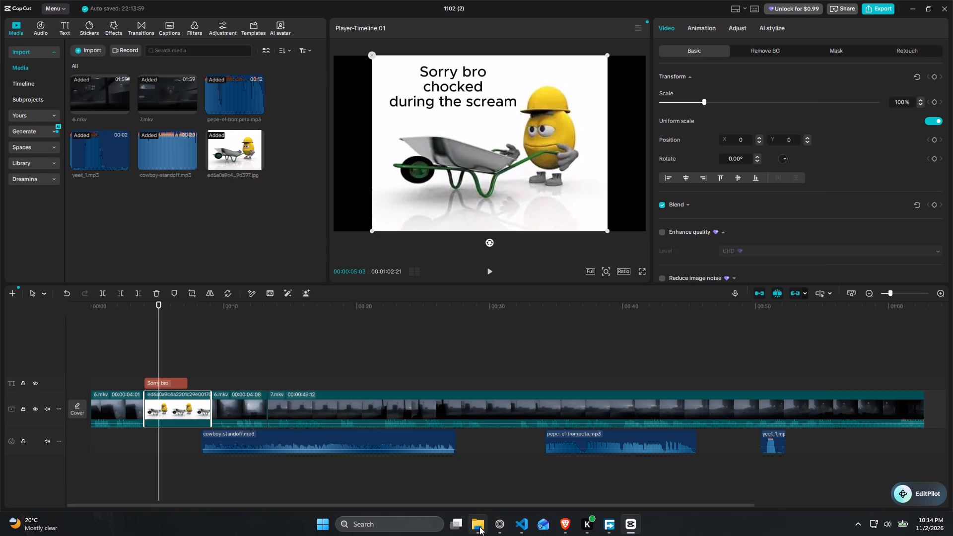
{"action": "left_click", "coordinate": [478, 525]}
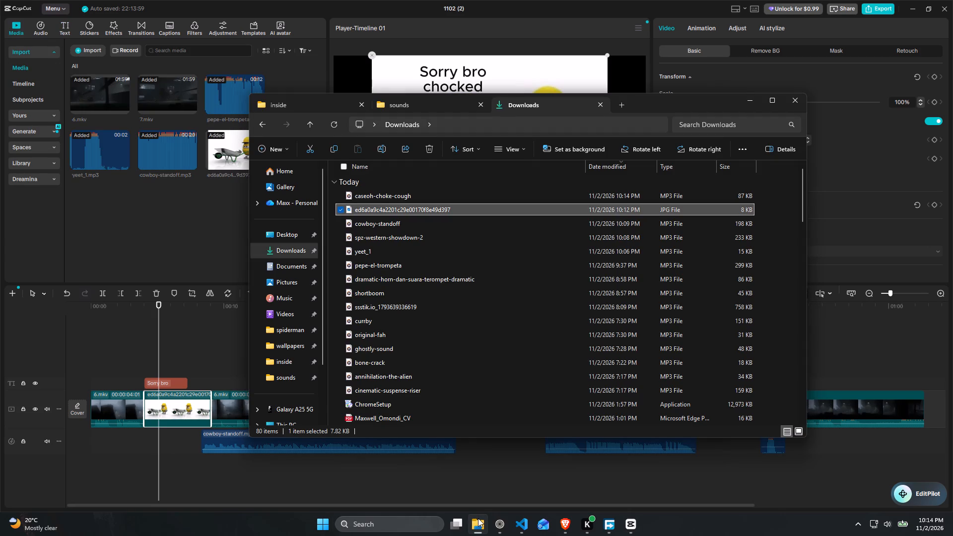
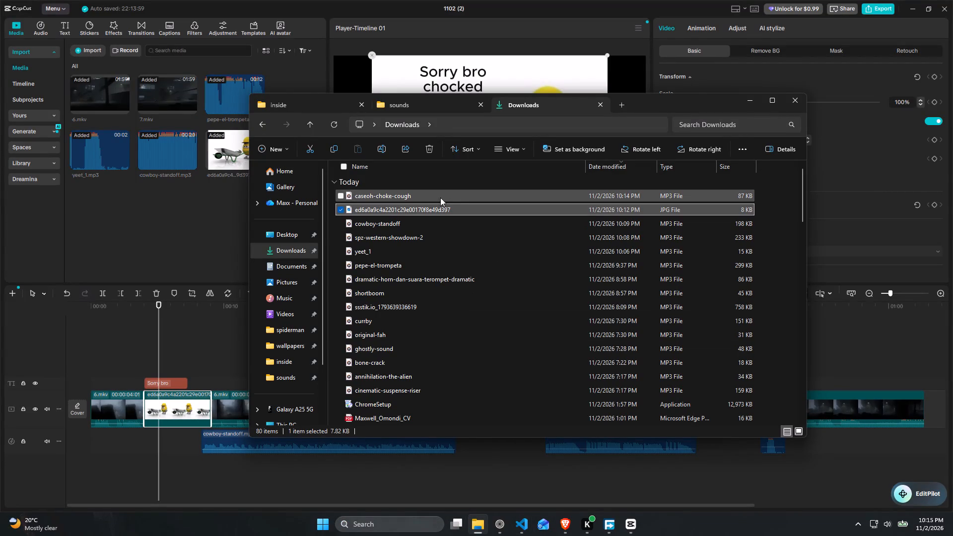
Bring the caseoh-choke-cough MP3 from the Downloads folder in File Explorer into CapCut's project media.
{"action": "left_click_drag", "start_coordinate": [423, 200], "coordinate": [395, 201]}
{"action": "left_click_drag", "start_coordinate": [397, 198], "coordinate": [286, 209]}
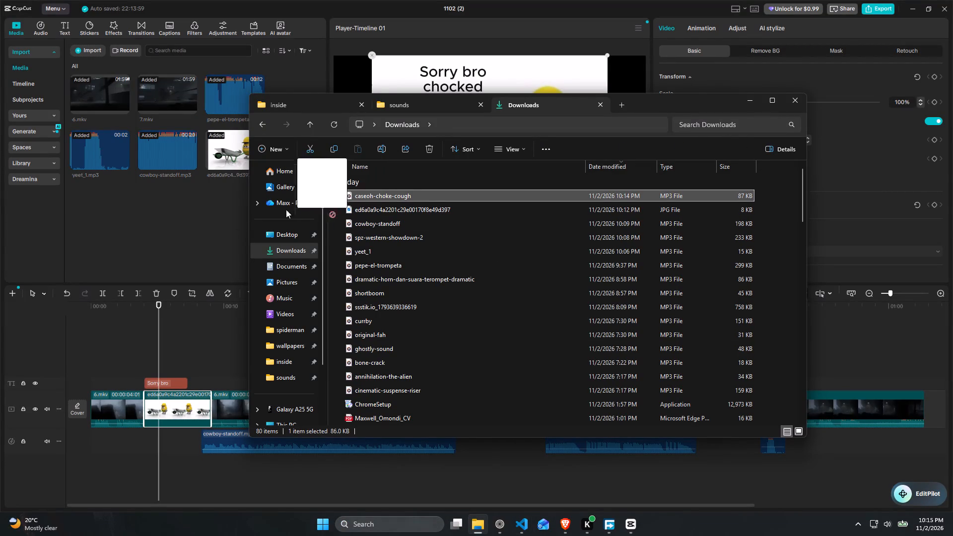
{"action": "left_click_drag", "start_coordinate": [286, 209], "coordinate": [129, 253]}
Place the caseoh-choke-cough sound on a separate audio track starting with the wheelbarrow image, and play back that section.
{"action": "left_click_drag", "start_coordinate": [84, 198], "coordinate": [194, 426]}
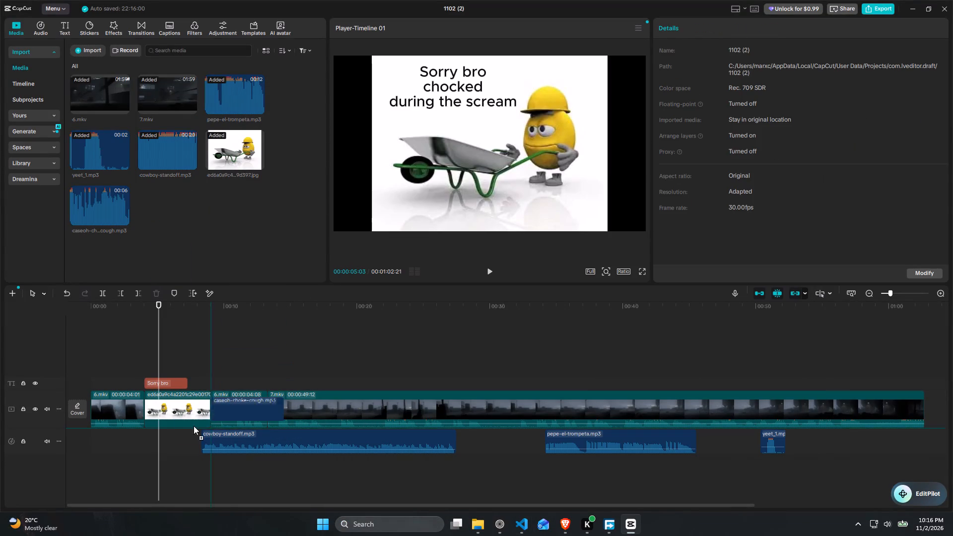
{"action": "left_click_drag", "start_coordinate": [194, 426], "coordinate": [124, 444]}
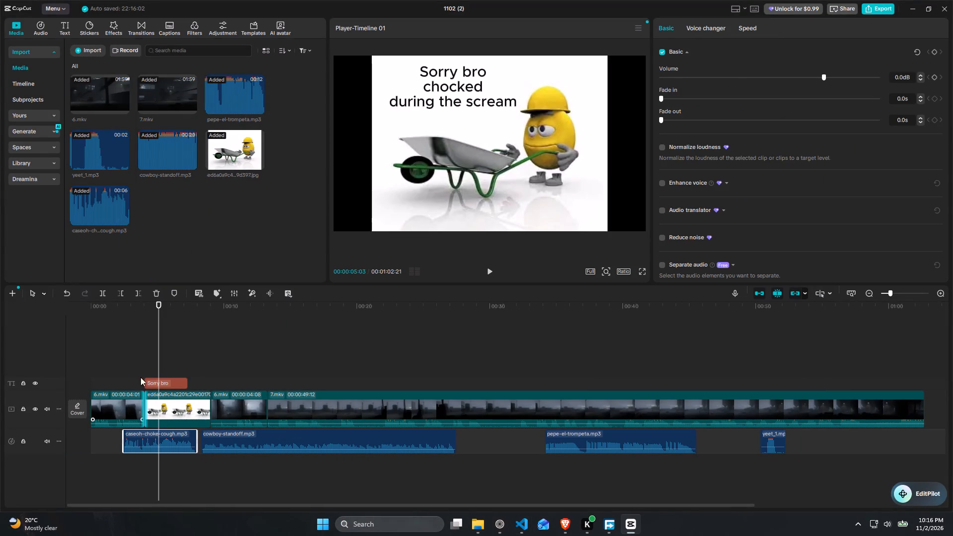
{"action": "left_click", "coordinate": [107, 311]}
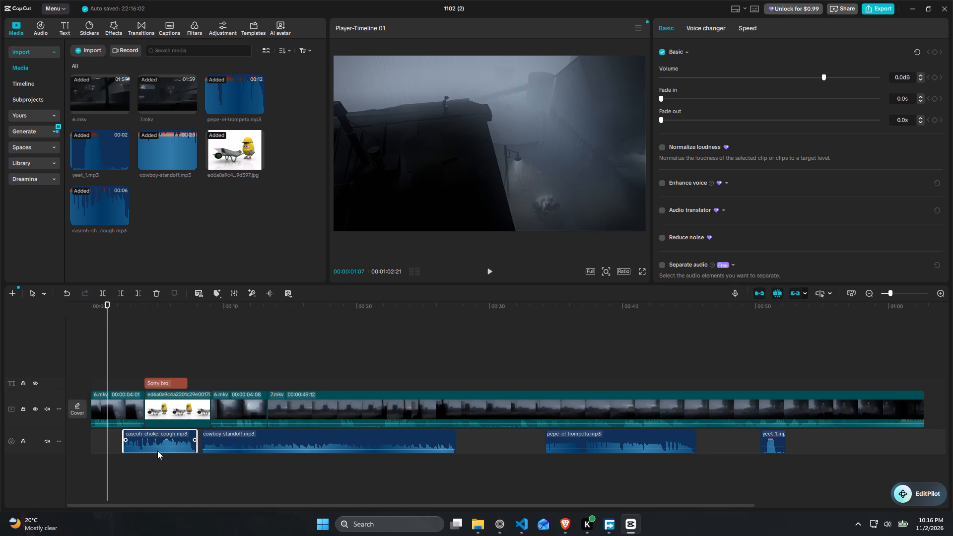
{"action": "left_click", "coordinate": [162, 455]}
{"action": "left_click_drag", "start_coordinate": [165, 442], "coordinate": [178, 462]}
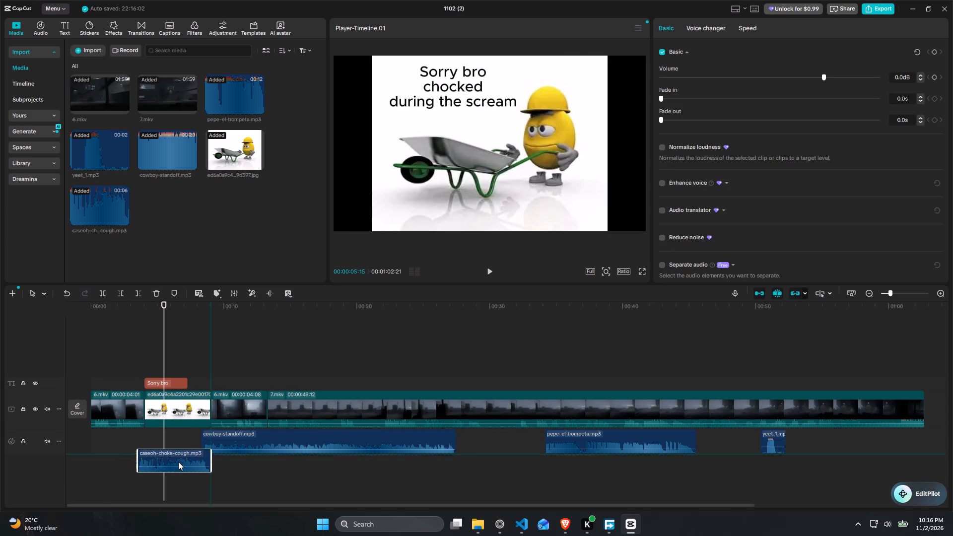
{"action": "left_click_drag", "start_coordinate": [178, 462], "coordinate": [185, 468]}
{"action": "left_click_drag", "start_coordinate": [133, 314], "coordinate": [131, 308]}
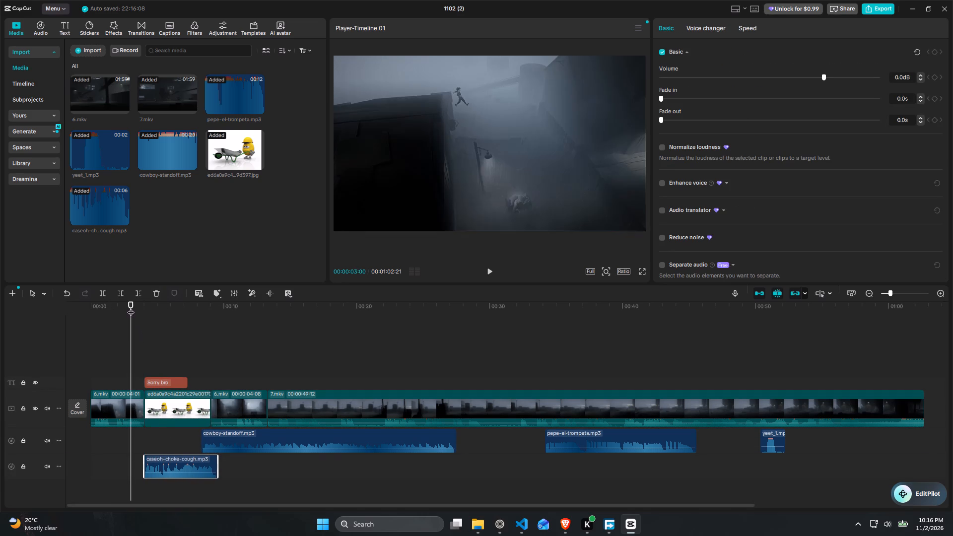
{"action": "key", "text": "space"}
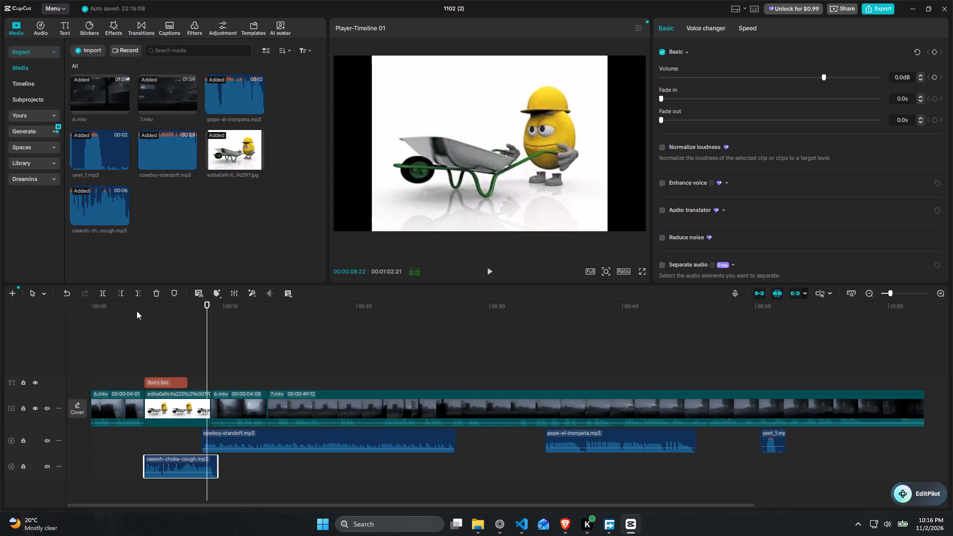
{"action": "key", "text": "space"}
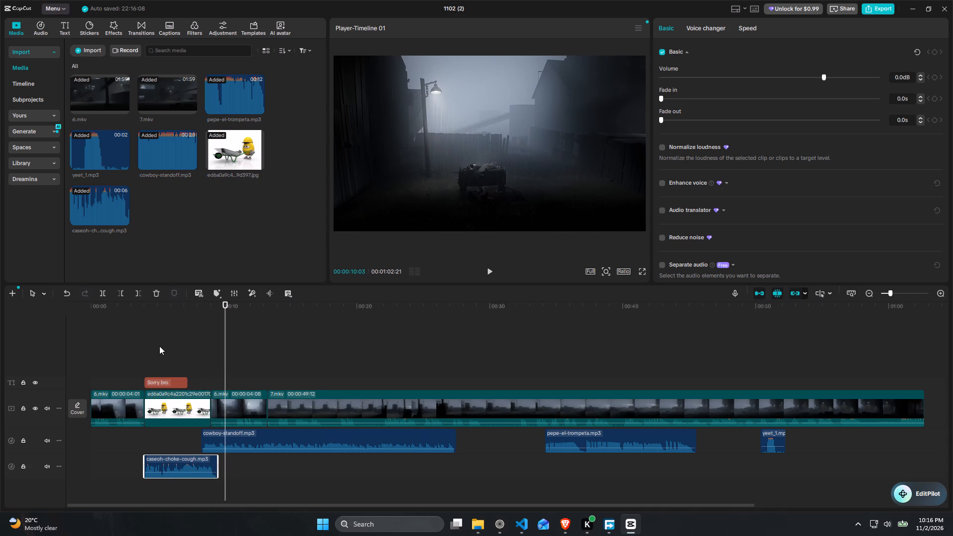
Delete the second 6.mkv clip between the wheelbarrow image and the 7.mkv clip.
{"action": "left_click", "coordinate": [243, 412]}
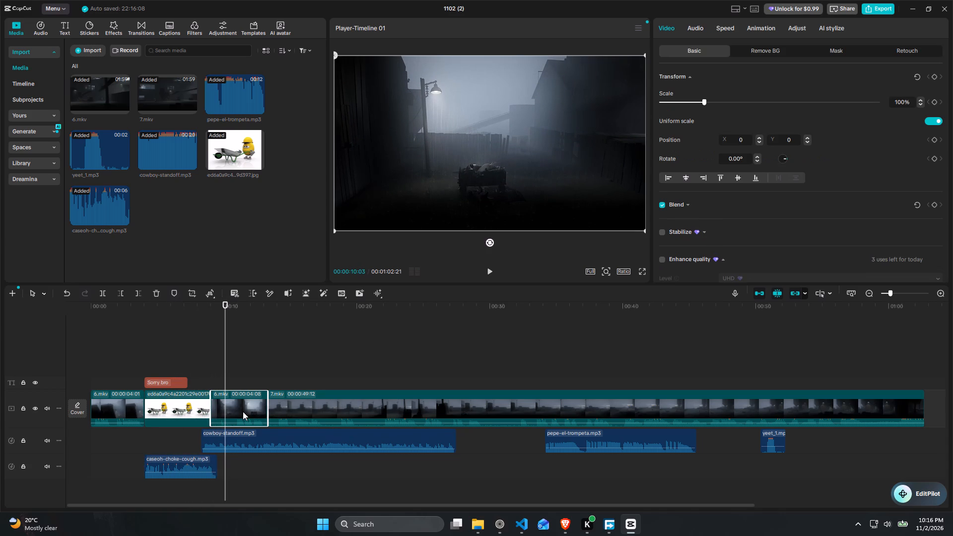
{"action": "key", "text": "Delete"}
Trim the end of the caseoh-choke-cough sound to line up with the end of the wheelbarrow image.
{"action": "left_click", "coordinate": [209, 458]}
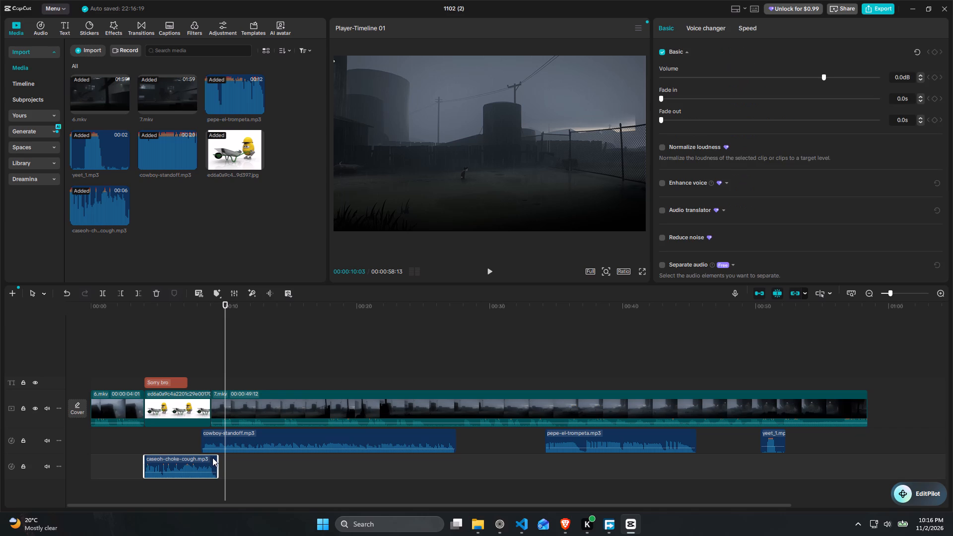
{"action": "left_click", "coordinate": [216, 462]}
{"action": "left_click_drag", "start_coordinate": [217, 457], "coordinate": [215, 458]}
{"action": "left_click_drag", "start_coordinate": [215, 458], "coordinate": [206, 458]}
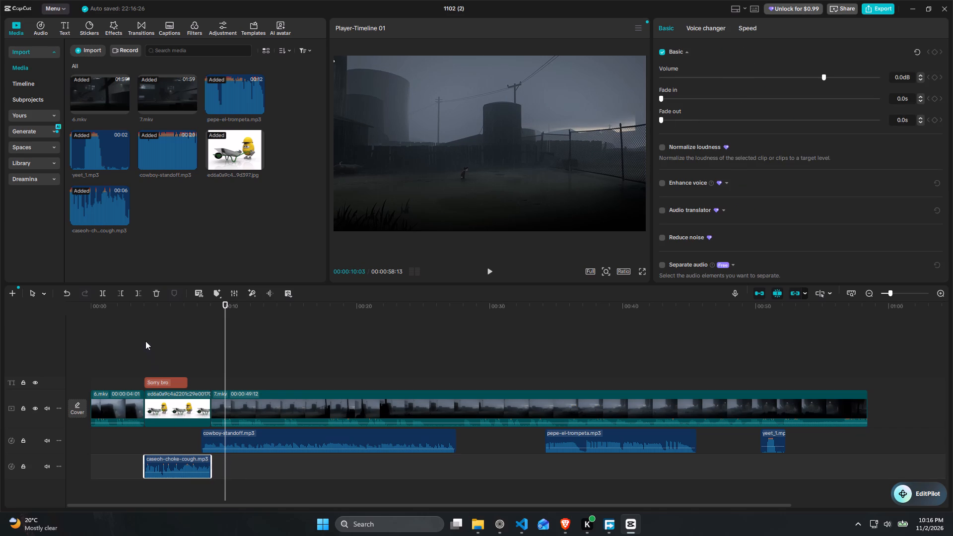
Play back the cough over the image and lower the caseoh-choke-cough volume to -7.8 dB.
{"action": "left_click", "coordinate": [133, 306]}
{"action": "key", "text": "space"}
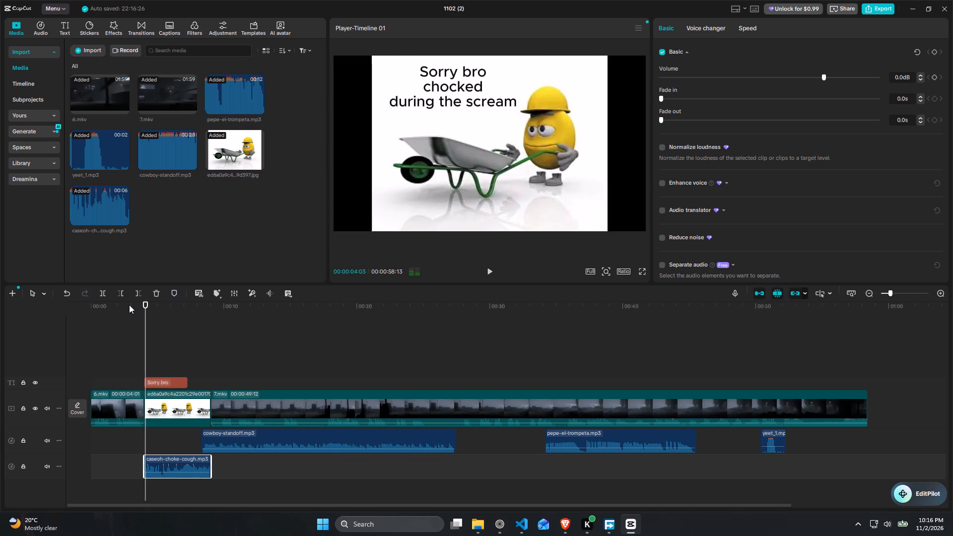
{"action": "key", "text": "space"}
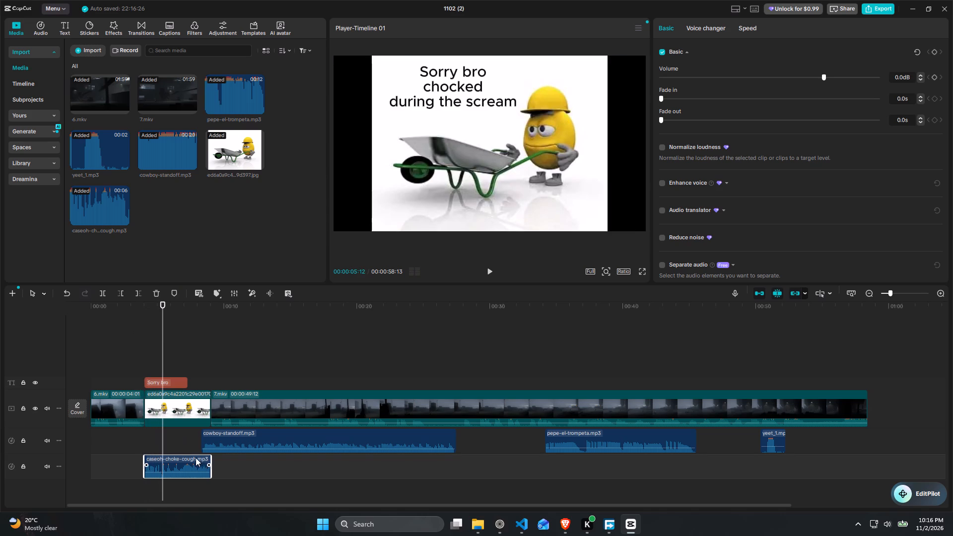
{"action": "left_click", "coordinate": [195, 457]}
{"action": "left_click_drag", "start_coordinate": [813, 75], "coordinate": [801, 77]}
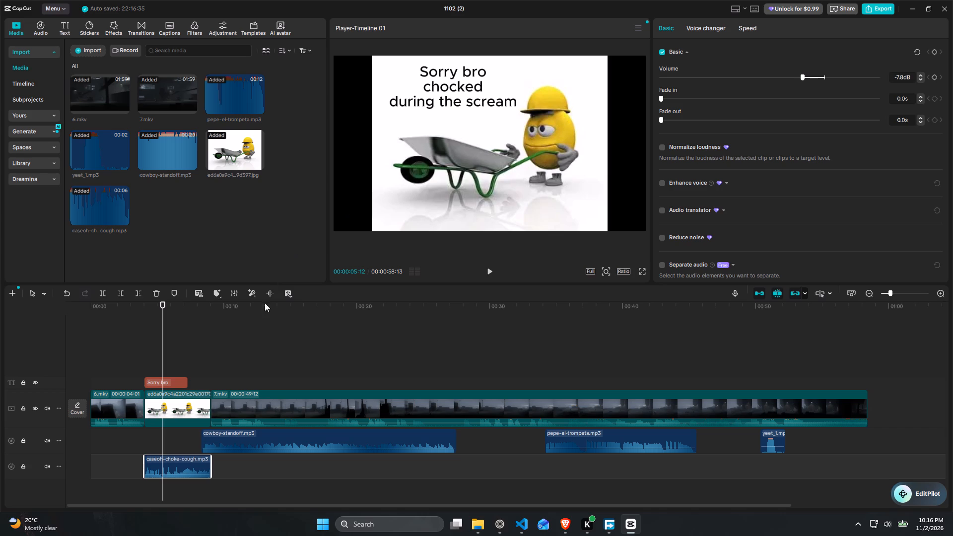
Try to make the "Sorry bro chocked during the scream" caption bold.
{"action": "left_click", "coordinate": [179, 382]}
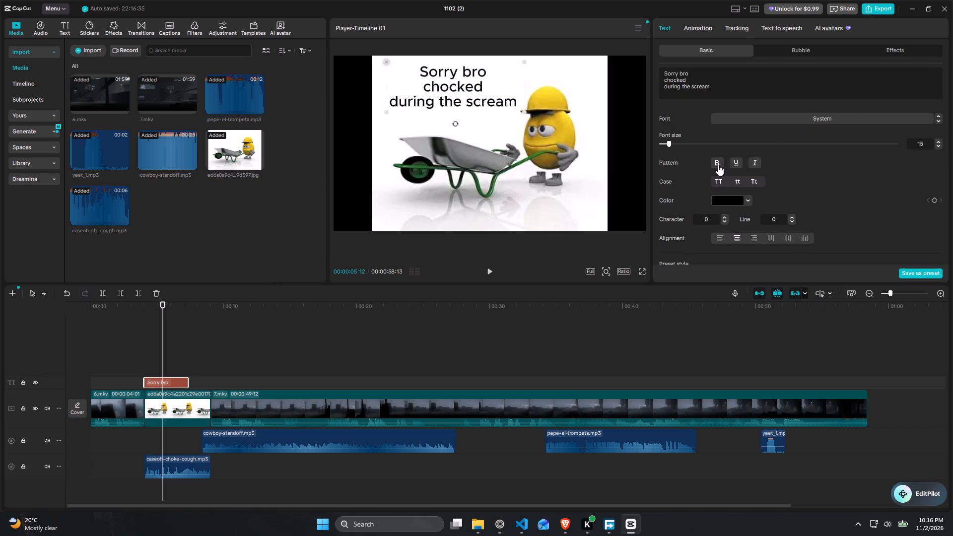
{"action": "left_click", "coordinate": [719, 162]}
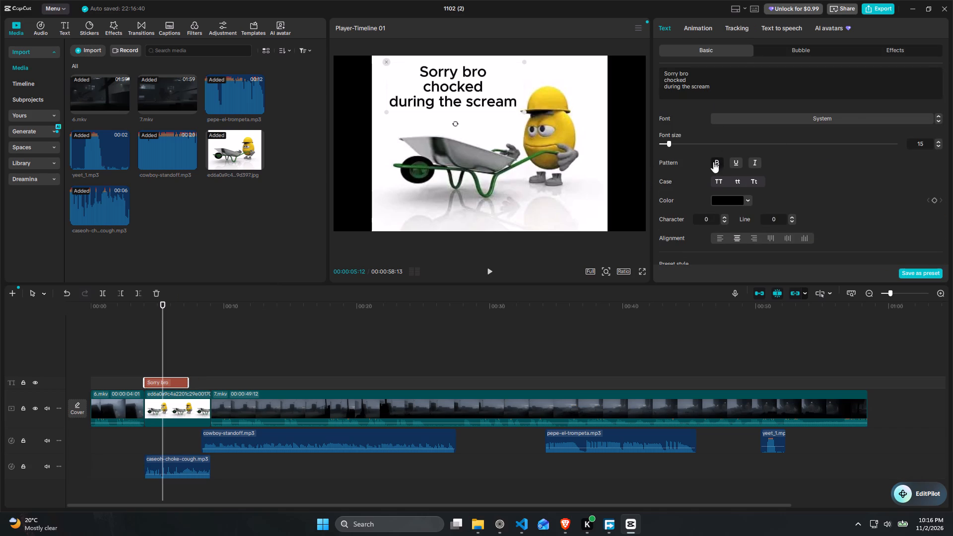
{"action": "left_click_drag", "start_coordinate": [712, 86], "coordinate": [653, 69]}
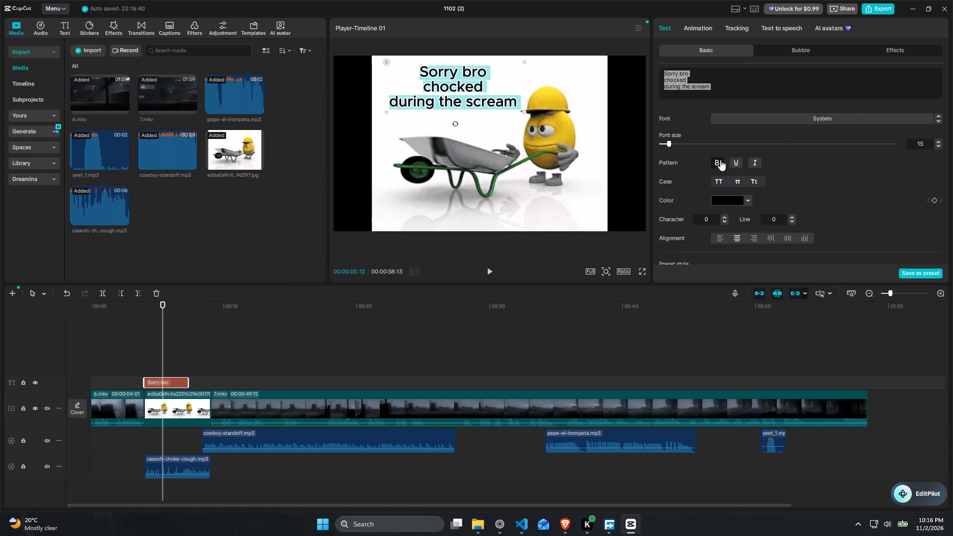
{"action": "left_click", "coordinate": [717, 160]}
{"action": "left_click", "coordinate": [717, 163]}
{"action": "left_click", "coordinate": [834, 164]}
Review the cut into the wheelbarrow image and shift it so the first 6.mkv clip lasts 00:00:04:16, replaying the transition.
{"action": "left_click", "coordinate": [465, 314]}
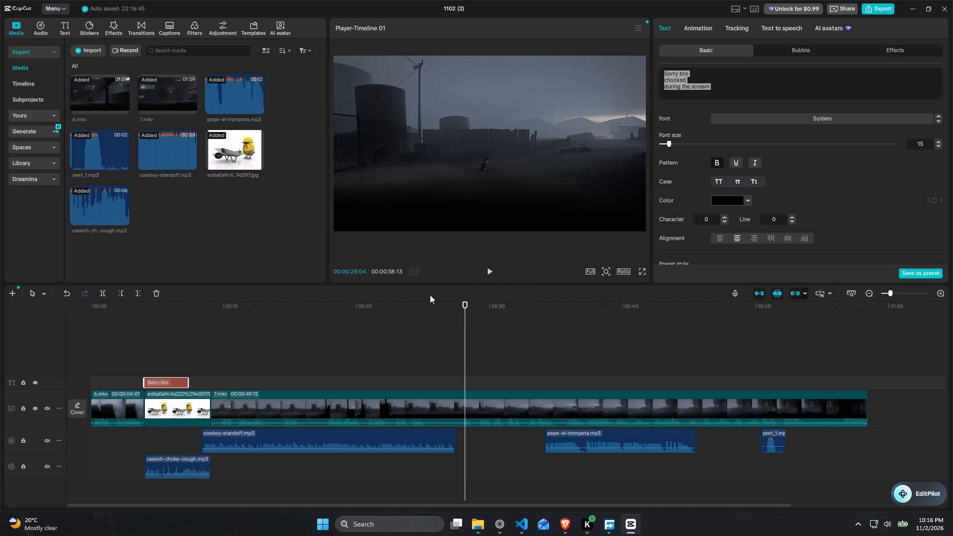
{"action": "left_click_drag", "start_coordinate": [205, 303], "coordinate": [144, 306]}
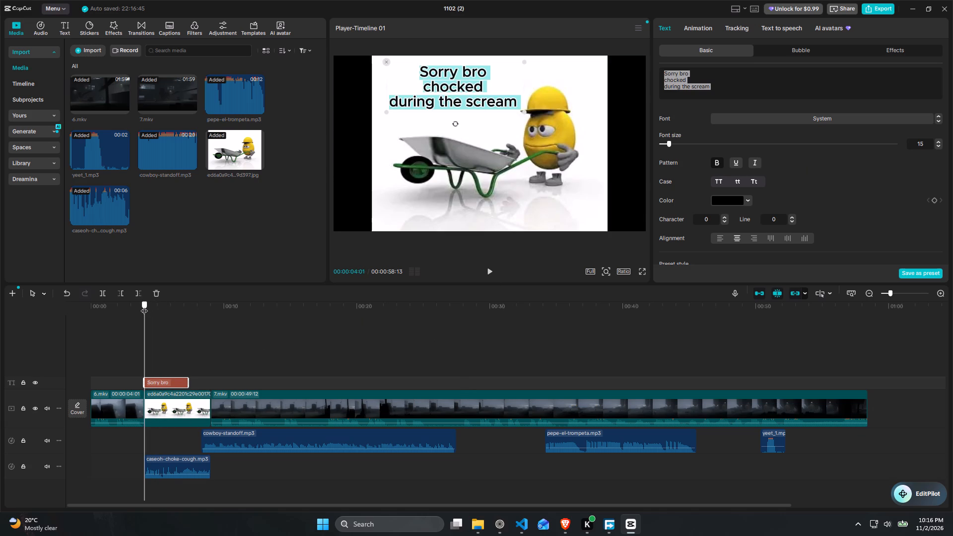
{"action": "left_click_drag", "start_coordinate": [144, 306], "coordinate": [114, 305]}
{"action": "key", "text": "space"}
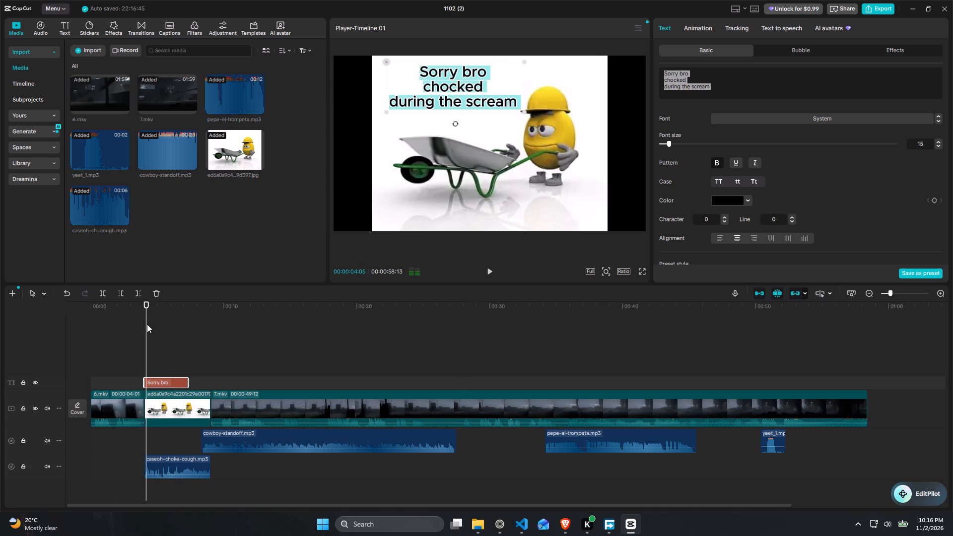
{"action": "key", "text": "space"}
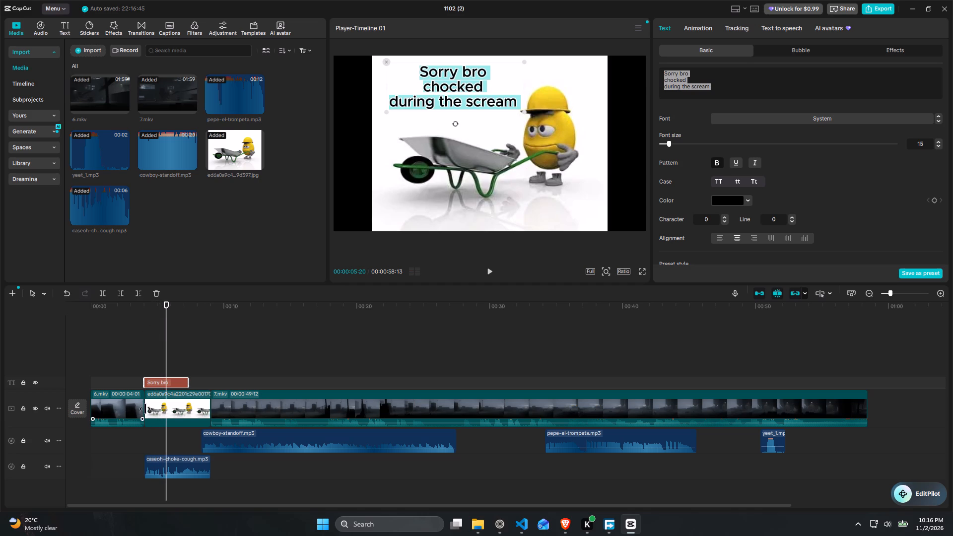
{"action": "left_click_drag", "start_coordinate": [144, 416], "coordinate": [148, 415]}
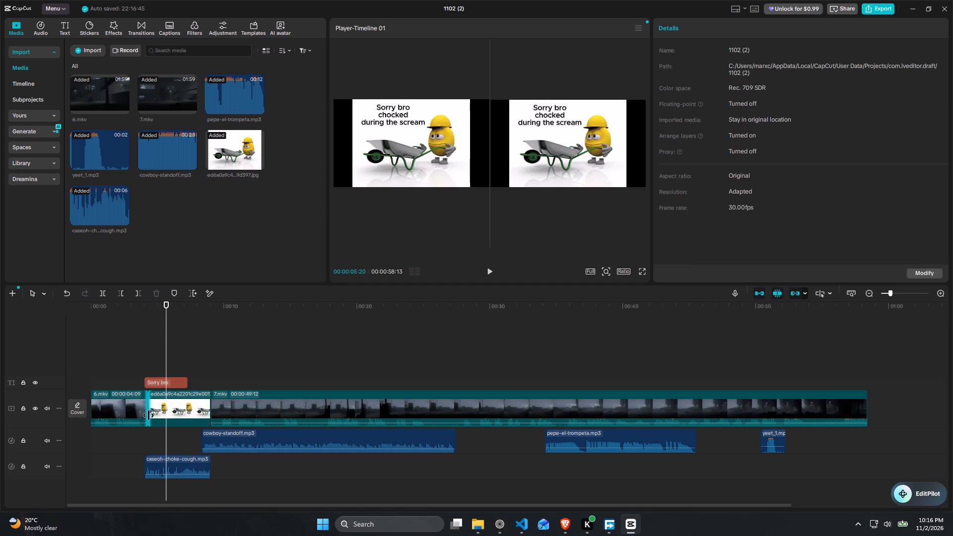
{"action": "left_click_drag", "start_coordinate": [148, 415], "coordinate": [151, 415]}
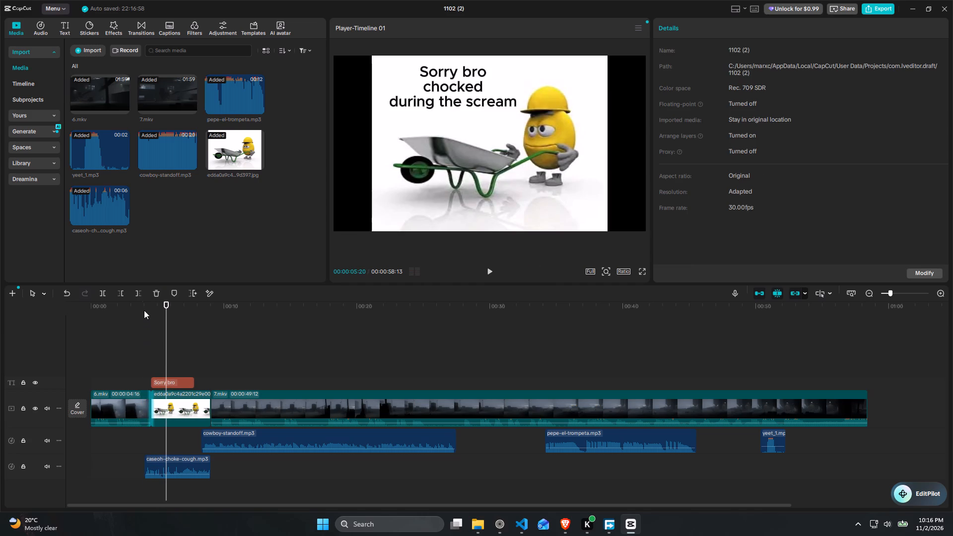
{"action": "left_click", "coordinate": [144, 310]}
{"action": "left_click_drag", "start_coordinate": [143, 310], "coordinate": [127, 310]}
{"action": "key", "text": "space"}
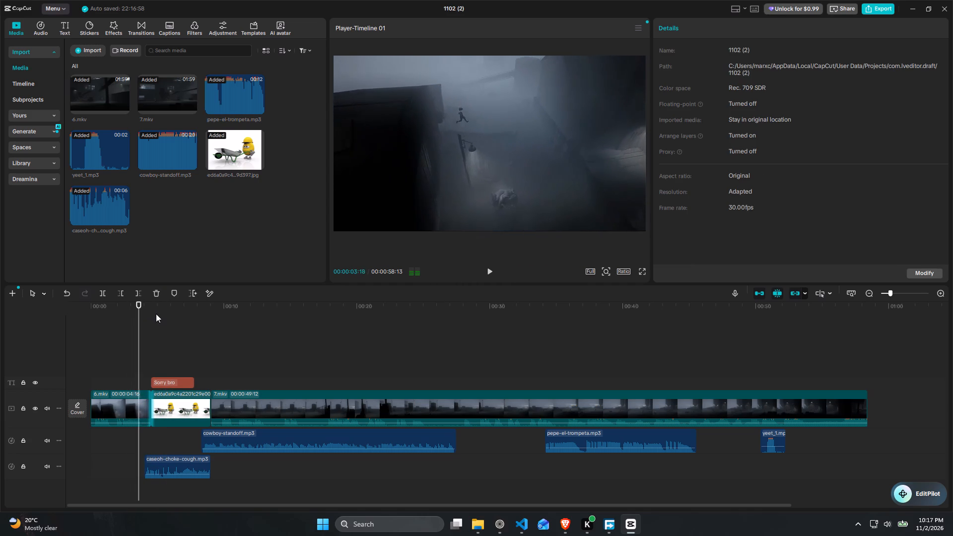
{"action": "key", "text": "space"}
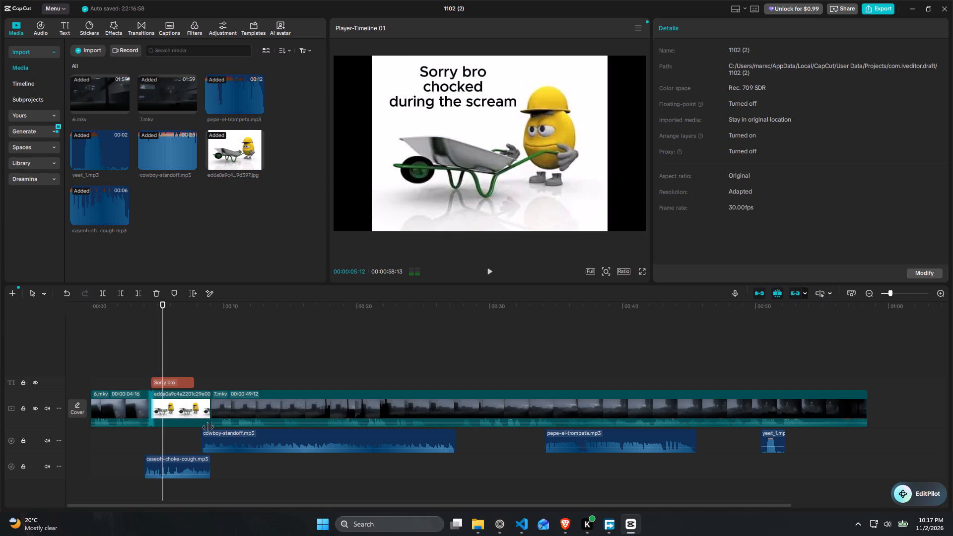
Move the cough onto the main audio track with cowboy-standoff starting right after it at the image's end, and play back the result.
{"action": "left_click", "coordinate": [187, 460]}
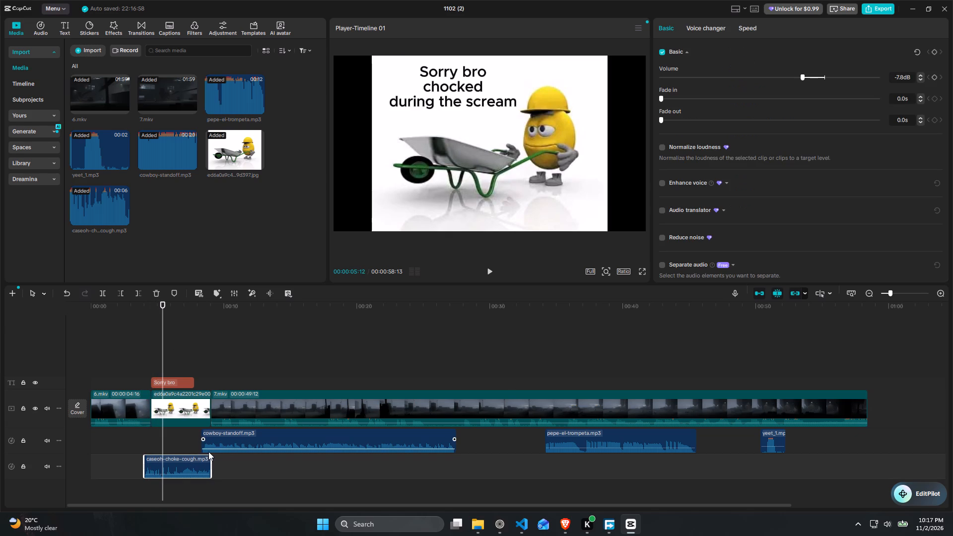
{"action": "left_click_drag", "start_coordinate": [243, 437], "coordinate": [262, 438]}
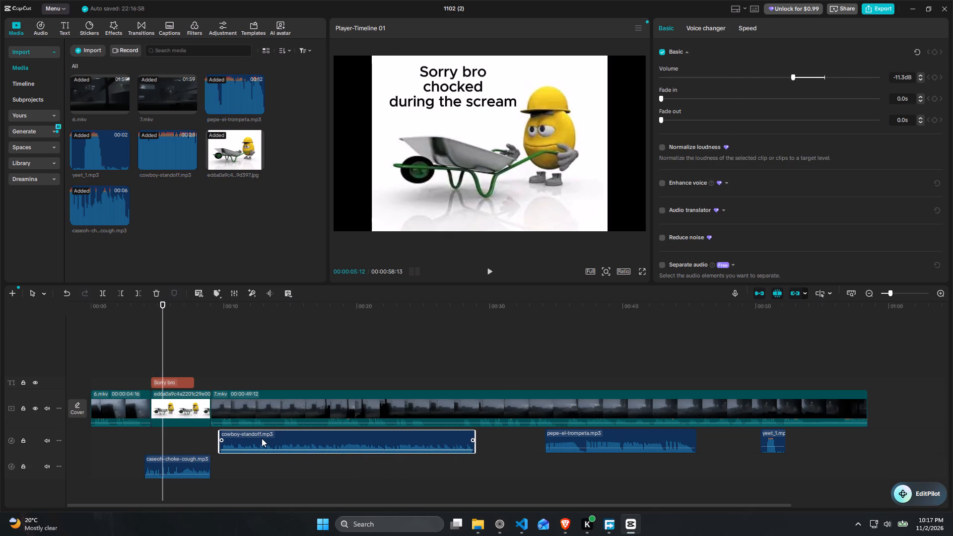
{"action": "left_click_drag", "start_coordinate": [262, 438], "coordinate": [261, 438]}
{"action": "left_click_drag", "start_coordinate": [195, 462], "coordinate": [197, 435]}
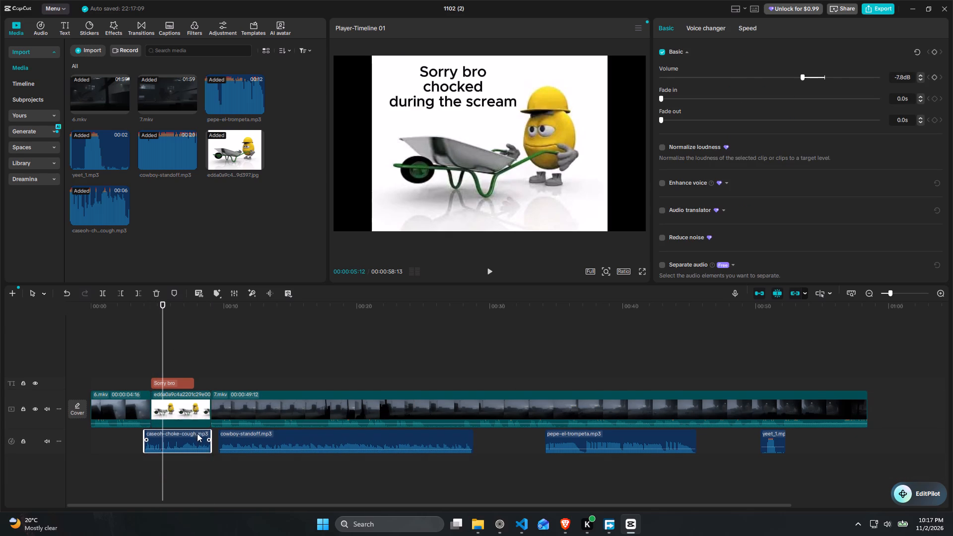
{"action": "left_click_drag", "start_coordinate": [247, 442], "coordinate": [240, 441]}
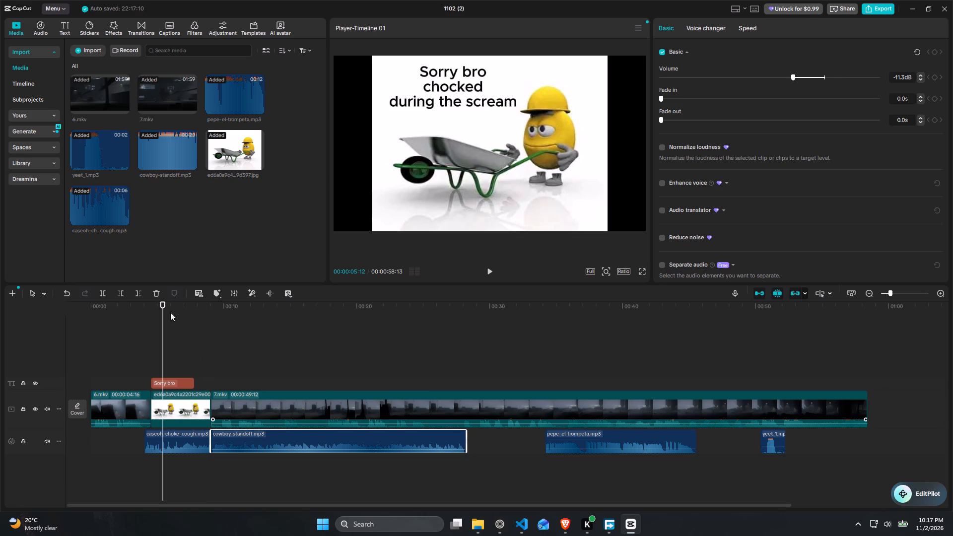
{"action": "left_click_drag", "start_coordinate": [146, 300], "coordinate": [129, 301]}
{"action": "left_click", "coordinate": [126, 303]}
{"action": "key", "text": "space"}
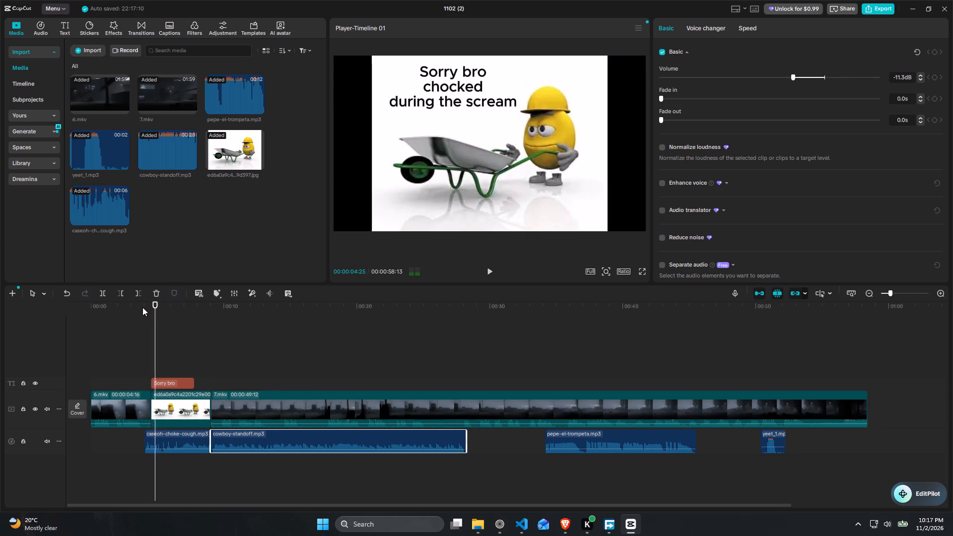
{"action": "key", "text": "space"}
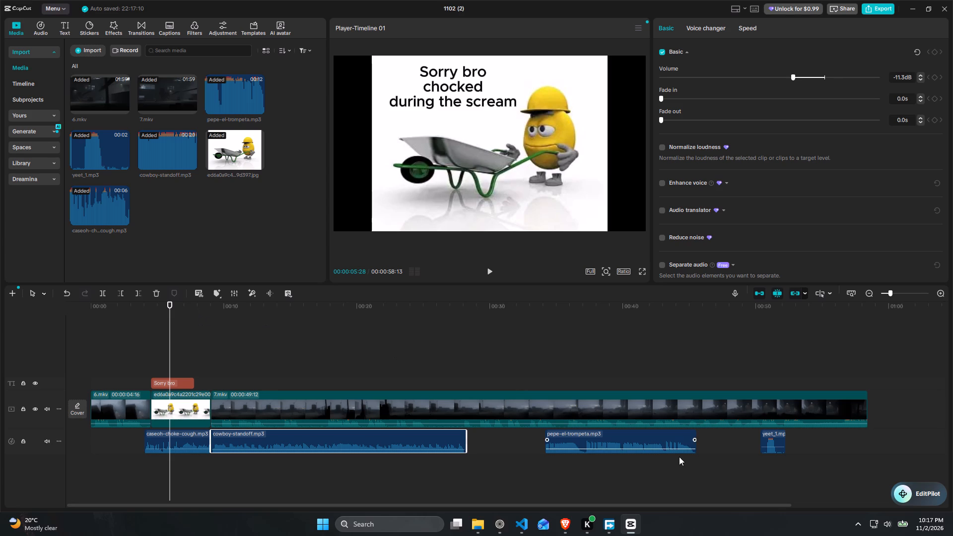
Replay the opening 6.mkv clip and its cut into the captioned wheelbarrow image to check how the cough comes in.
{"action": "left_click", "coordinate": [130, 309]}
{"action": "key", "text": "space"}
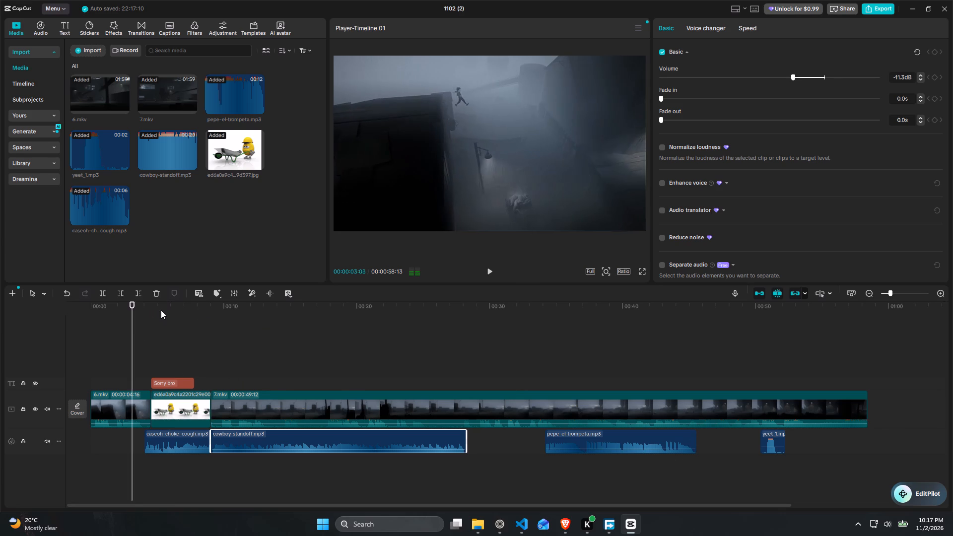
{"action": "key", "text": "space"}
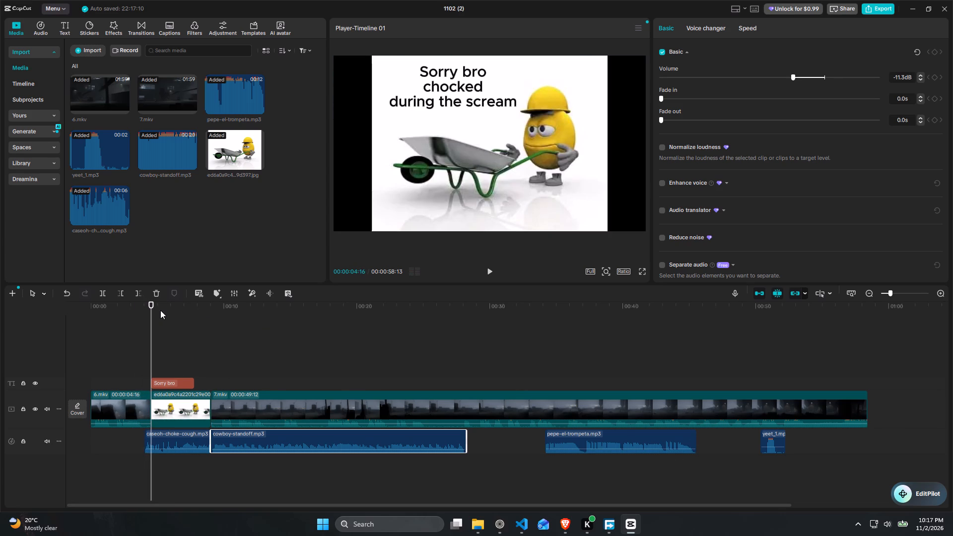
{"action": "left_click_drag", "start_coordinate": [89, 316], "coordinate": [55, 311]}
{"action": "left_click_drag", "start_coordinate": [107, 304], "coordinate": [90, 305]}
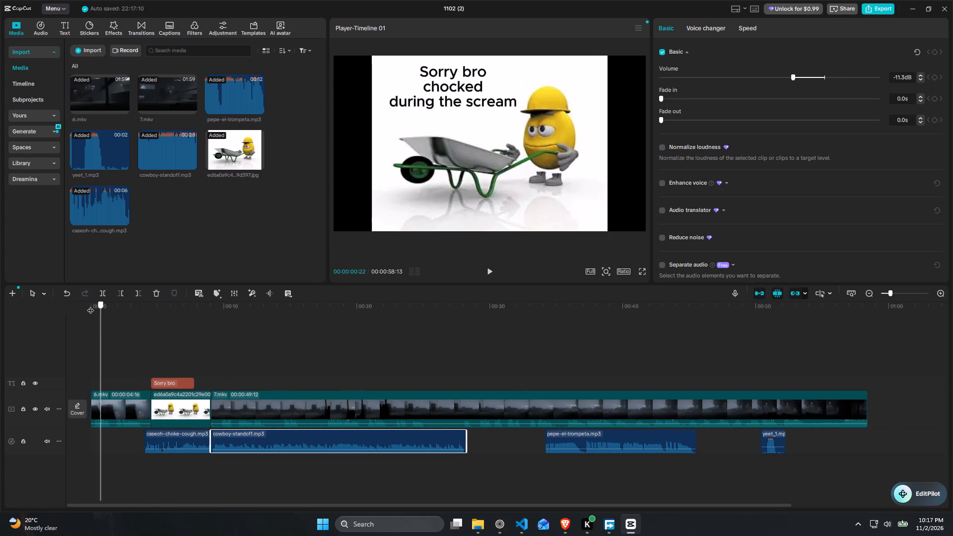
{"action": "left_click_drag", "start_coordinate": [90, 305], "coordinate": [47, 306]}
{"action": "key", "text": "space"}
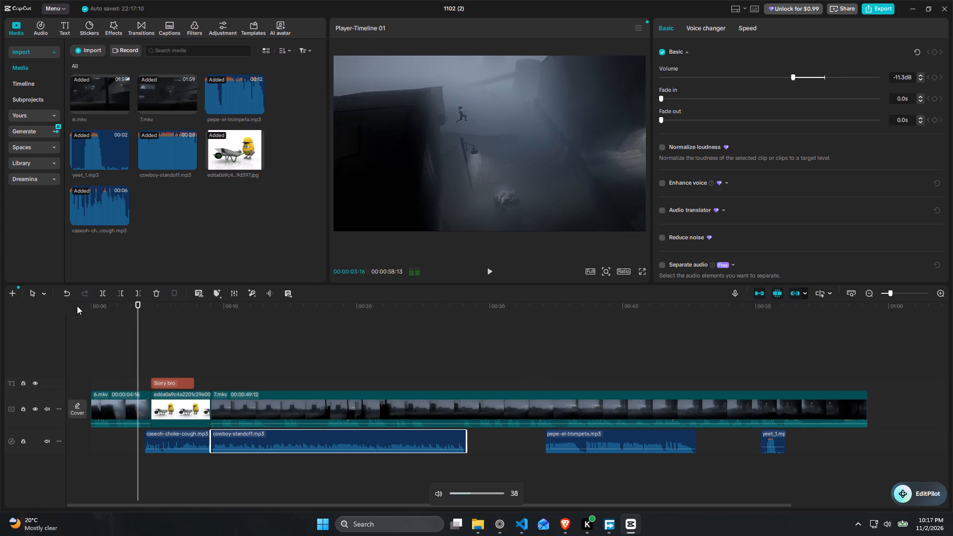
{"action": "key", "text": "space"}
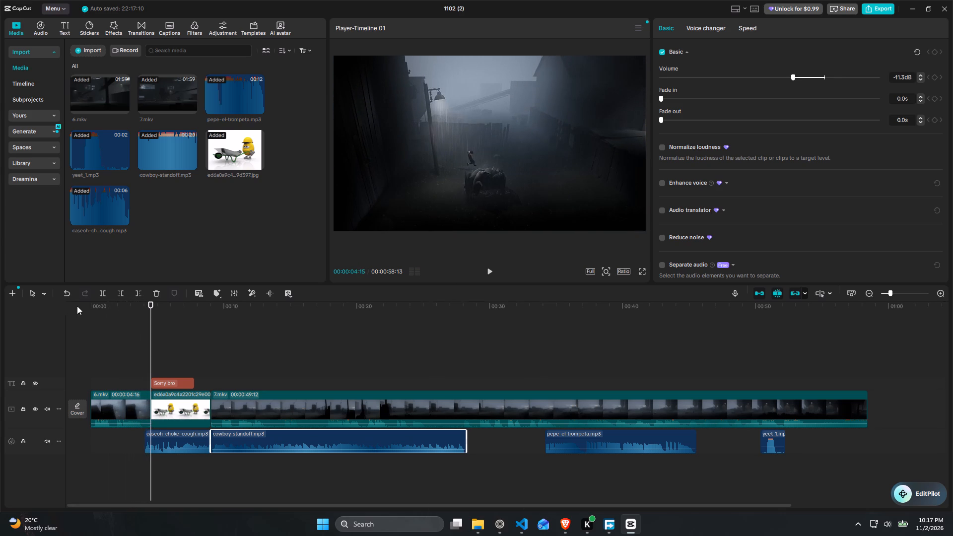
{"action": "key", "text": "space"}
{"action": "key", "text": "space"}
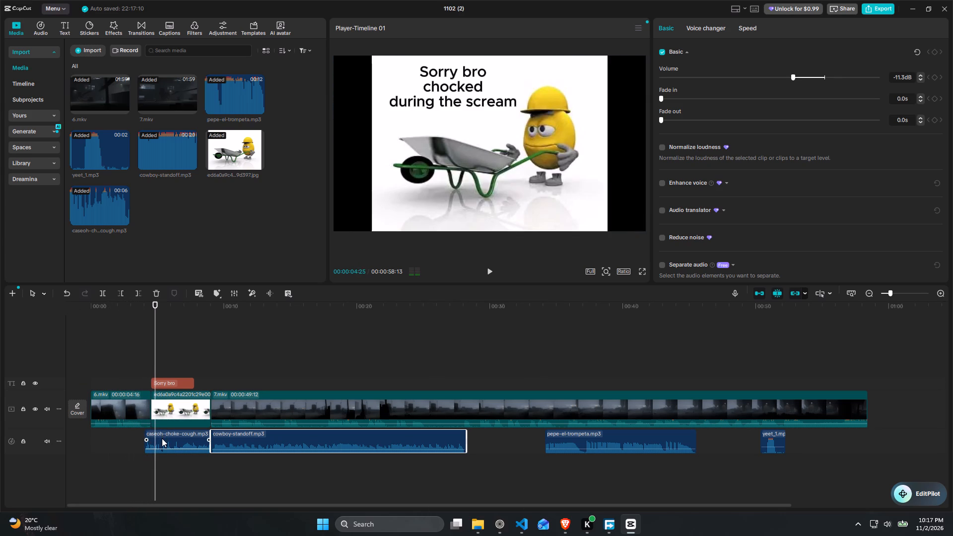
Give the caseoh-choke-cough audio clip a 3.0 s fade-in.
{"action": "left_click", "coordinate": [162, 438]}
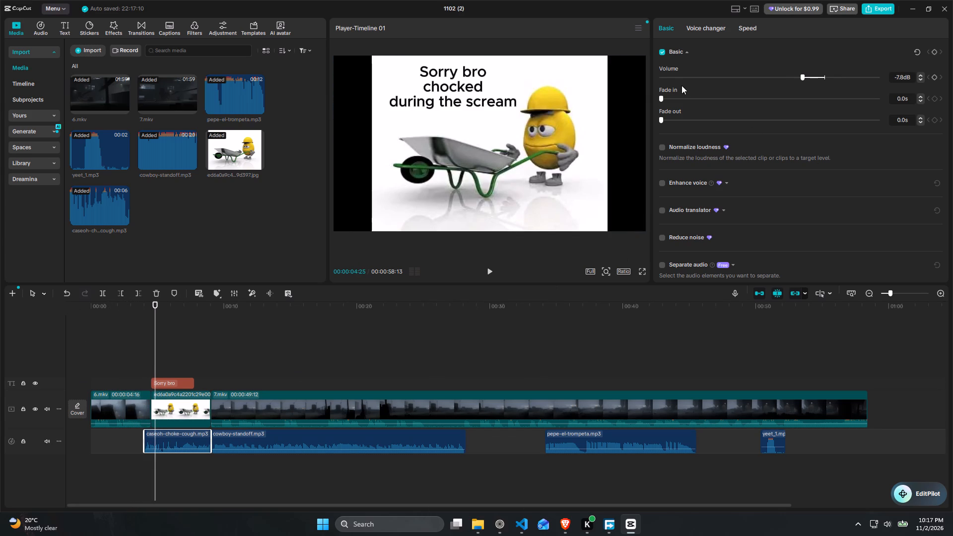
{"action": "left_click_drag", "start_coordinate": [661, 95], "coordinate": [698, 98]}
{"action": "left_click_drag", "start_coordinate": [698, 98], "coordinate": [789, 97]}
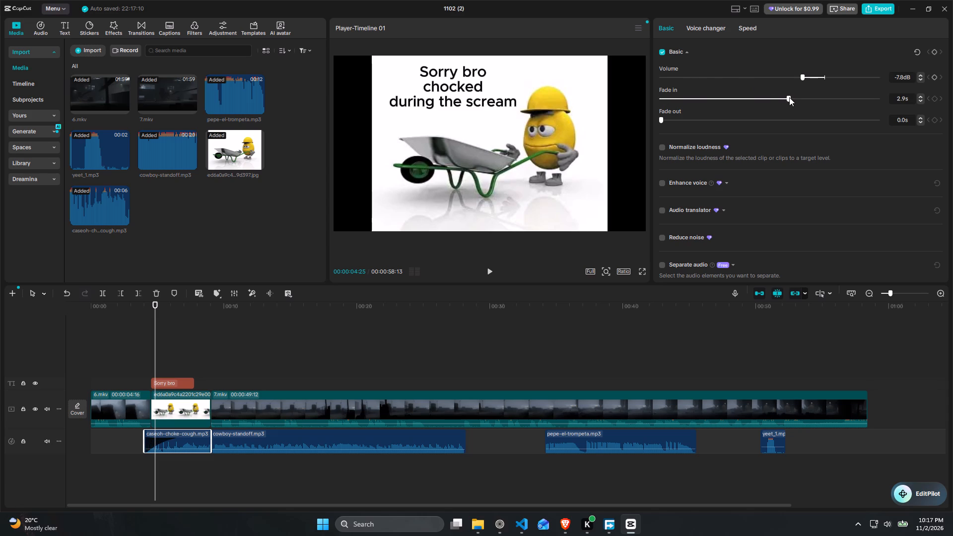
{"action": "left_click_drag", "start_coordinate": [789, 97], "coordinate": [792, 97]}
Play the edit from near the start through to its end to review the cough, the music and the sound effects.
{"action": "left_click_drag", "start_coordinate": [112, 306], "coordinate": [99, 307]}
{"action": "key", "text": "space"}
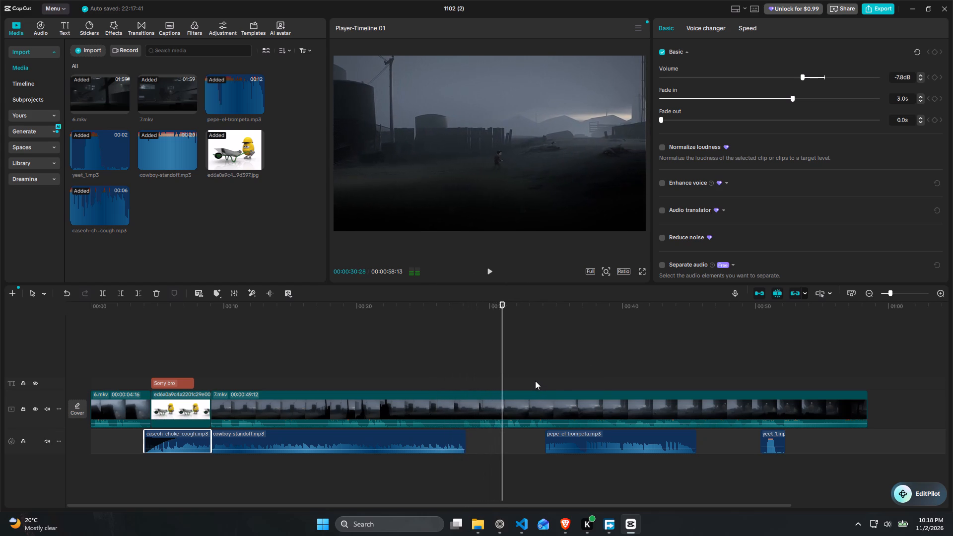
{"action": "scroll", "coordinate": [535, 381], "scroll_direction": "left", "scroll_amount": 1}
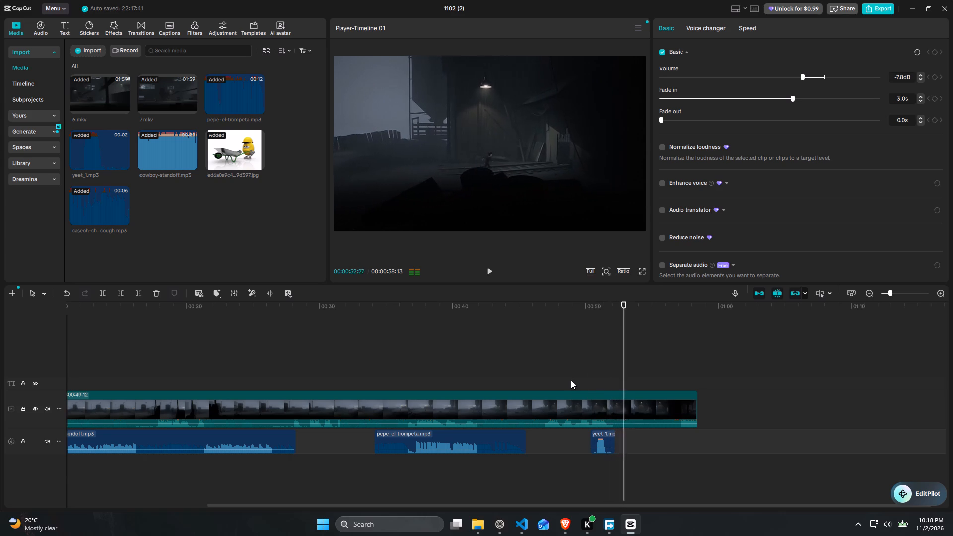
{"action": "scroll", "coordinate": [758, 427], "scroll_direction": "left", "scroll_amount": 1}
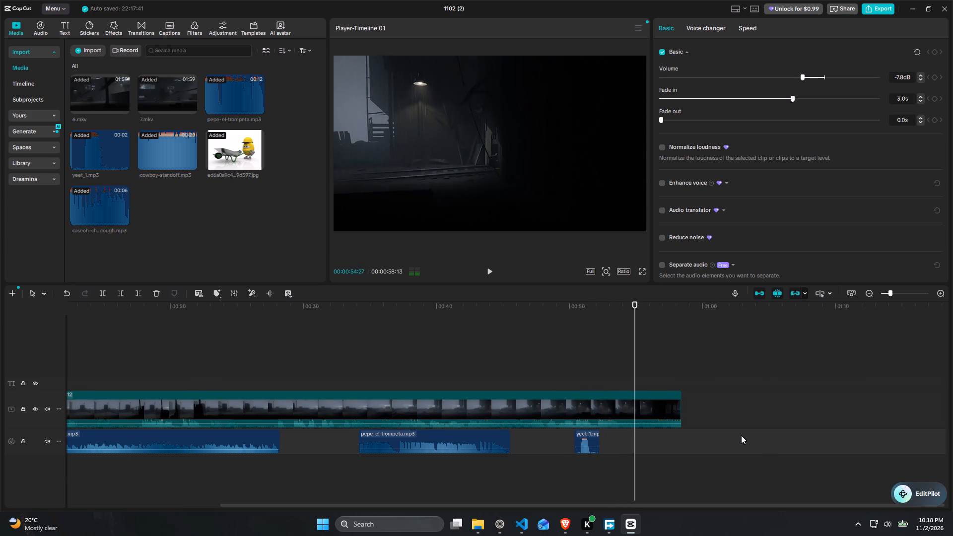
{"action": "scroll", "coordinate": [741, 435], "scroll_direction": "left", "scroll_amount": 2}
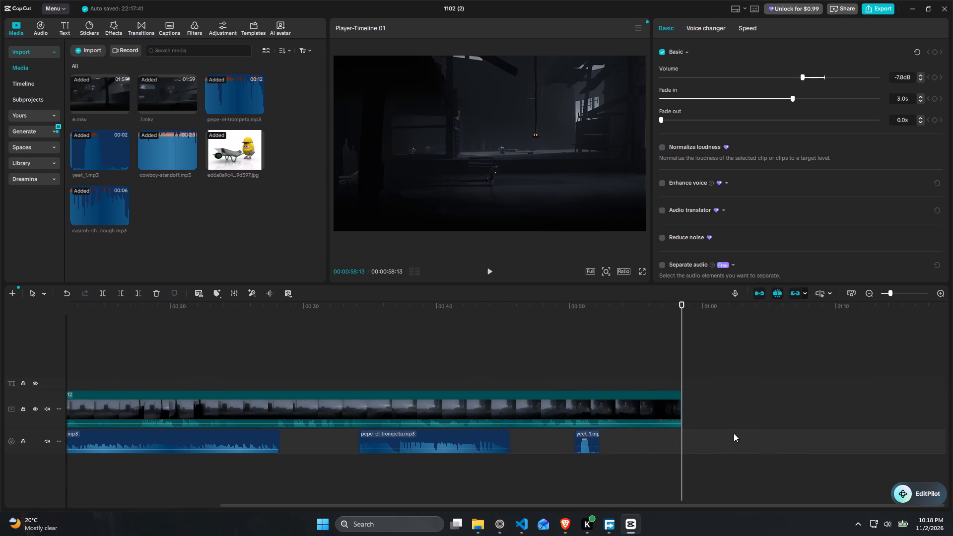
Trim off the end of the 7.mkv clip after 00:00:55:23, where the scene moves into the dark building.
{"action": "left_click", "coordinate": [622, 306]}
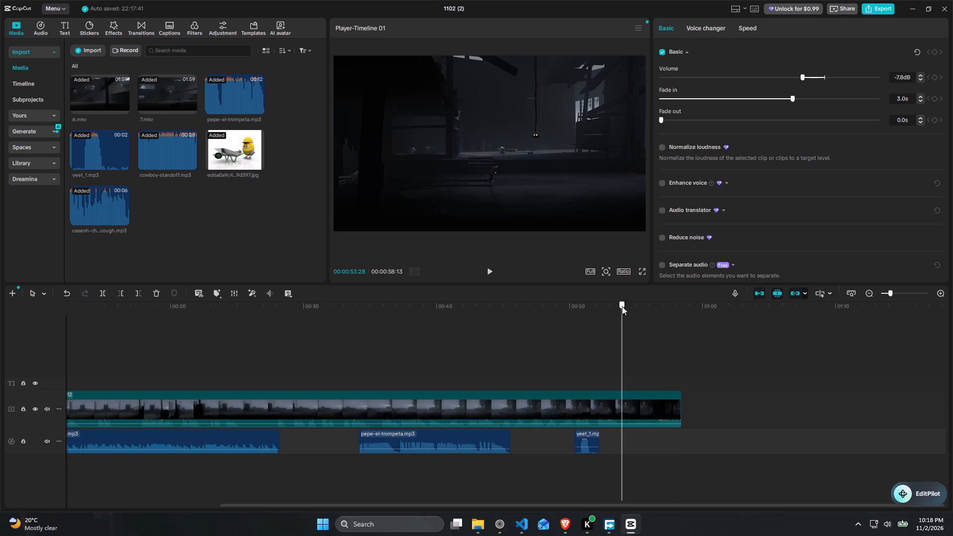
{"action": "left_click_drag", "start_coordinate": [637, 314], "coordinate": [643, 309]}
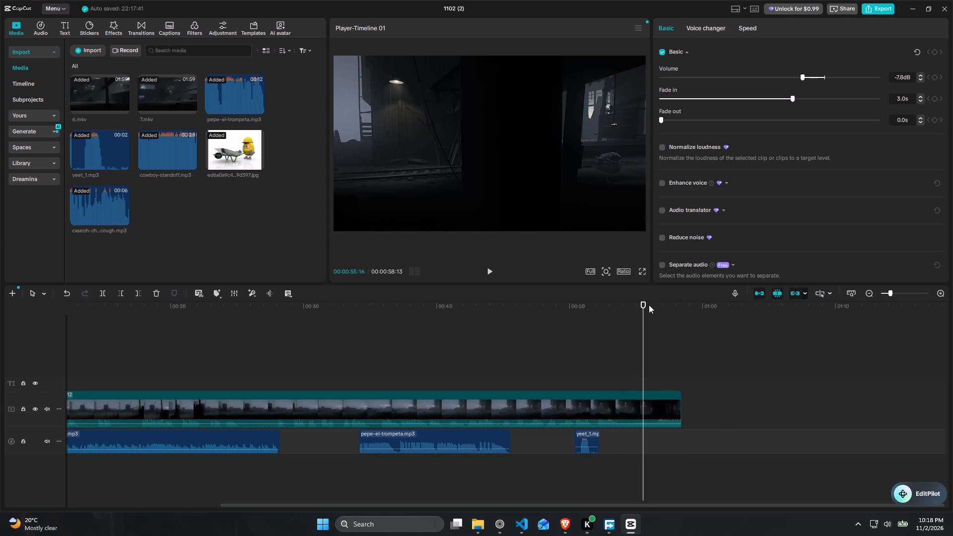
{"action": "left_click", "coordinate": [642, 304]}
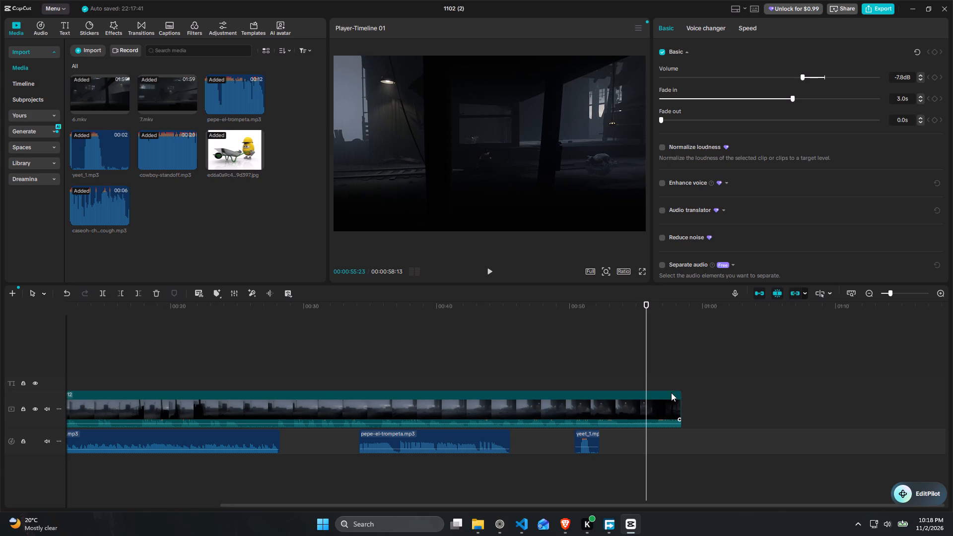
{"action": "left_click", "coordinate": [672, 403]}
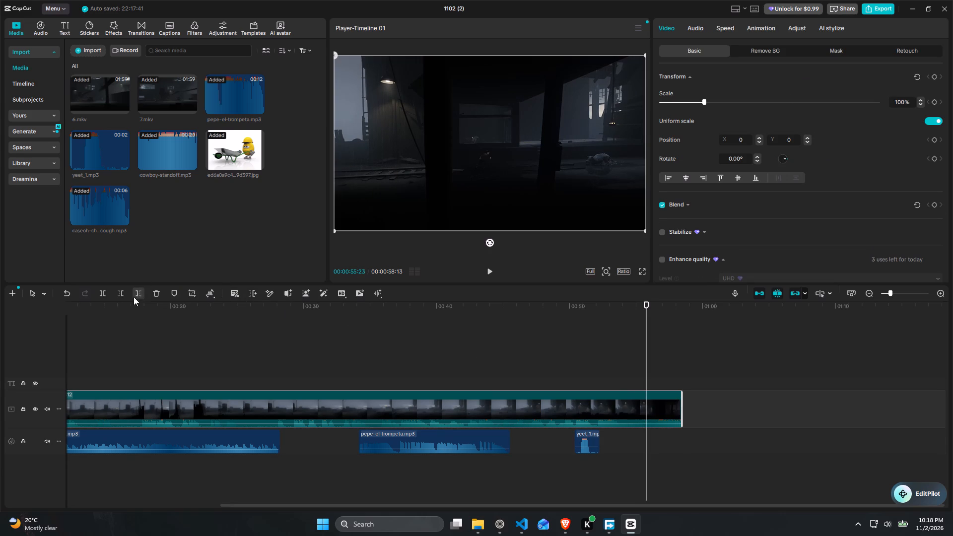
{"action": "left_click", "coordinate": [135, 292]}
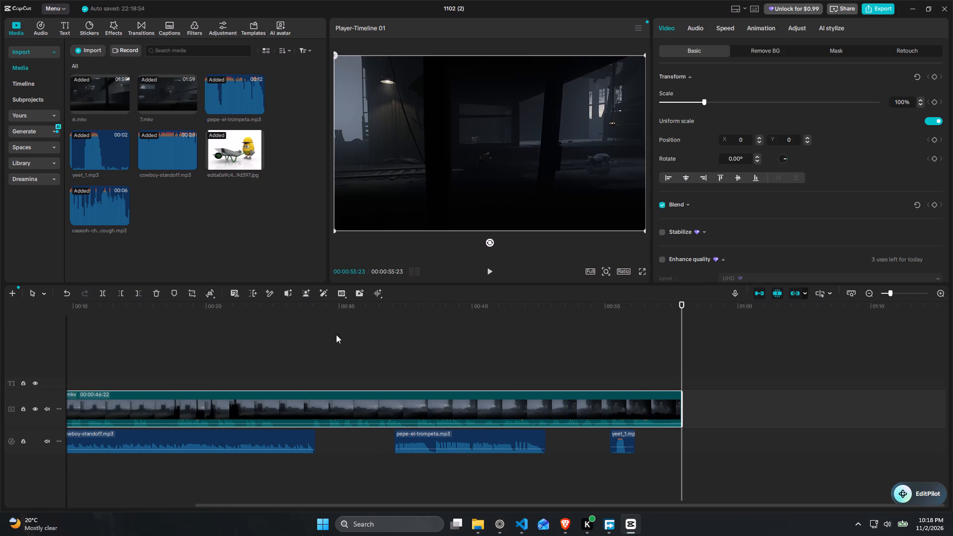
{"action": "left_click", "coordinate": [476, 332]}
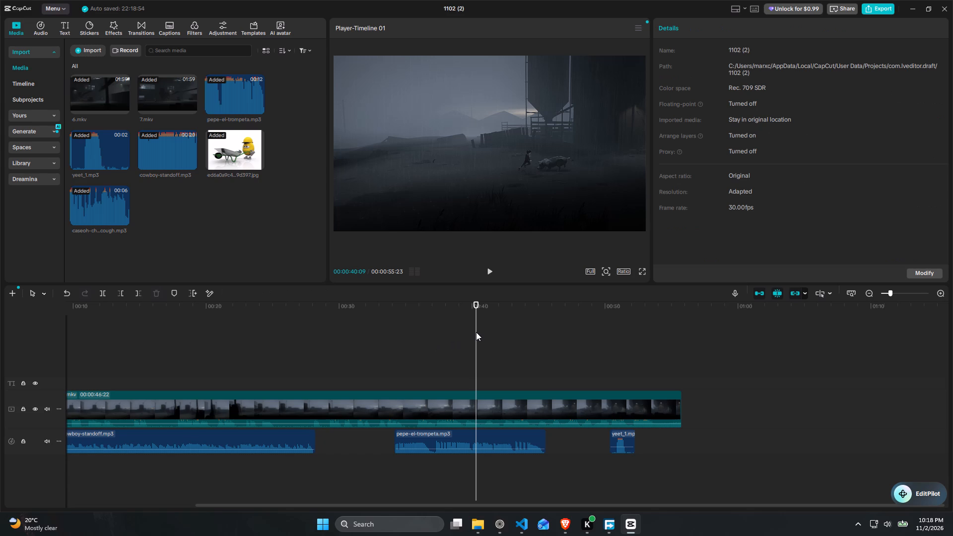
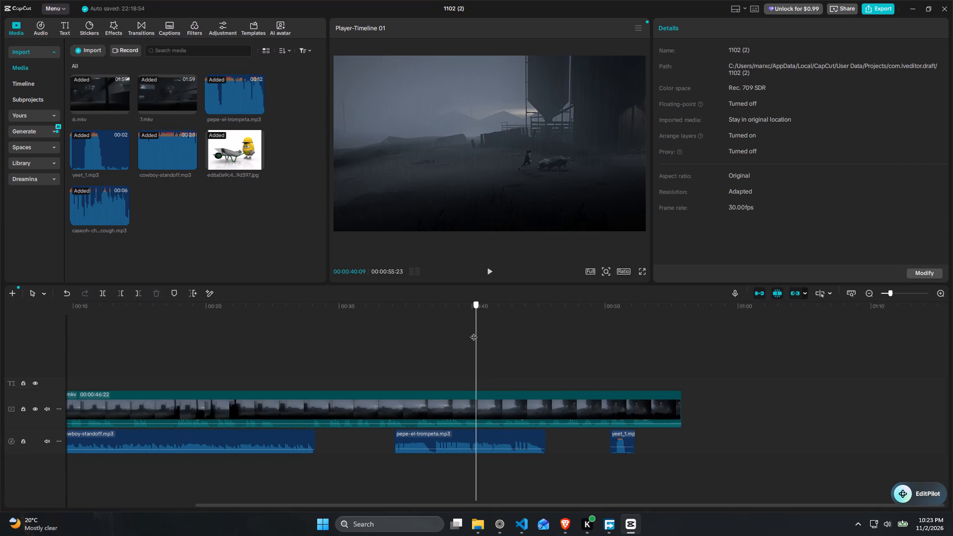
Play the edit from about 00:00:40 into the dark building ending, then review the opening up to about 00:00:11.
{"action": "left_click", "coordinate": [489, 270]}
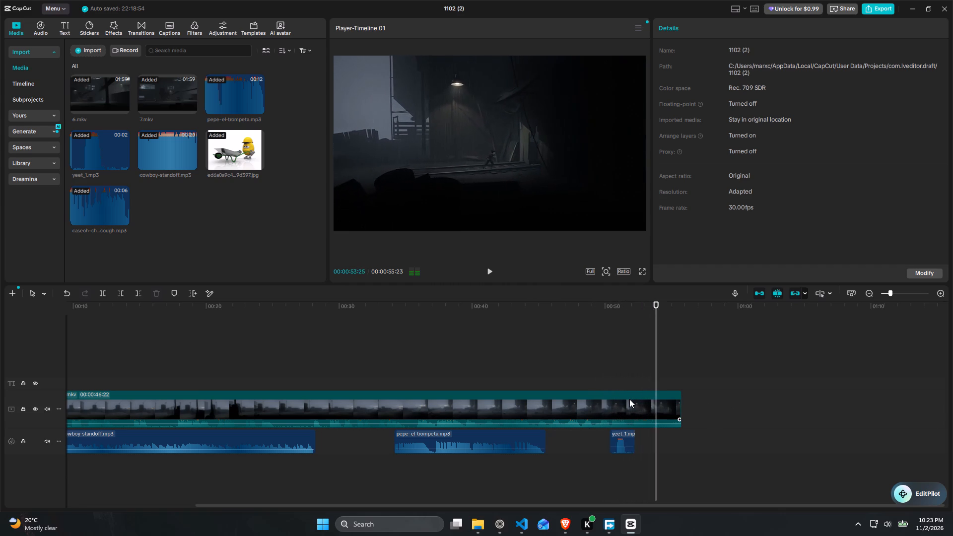
{"action": "key", "text": "space"}
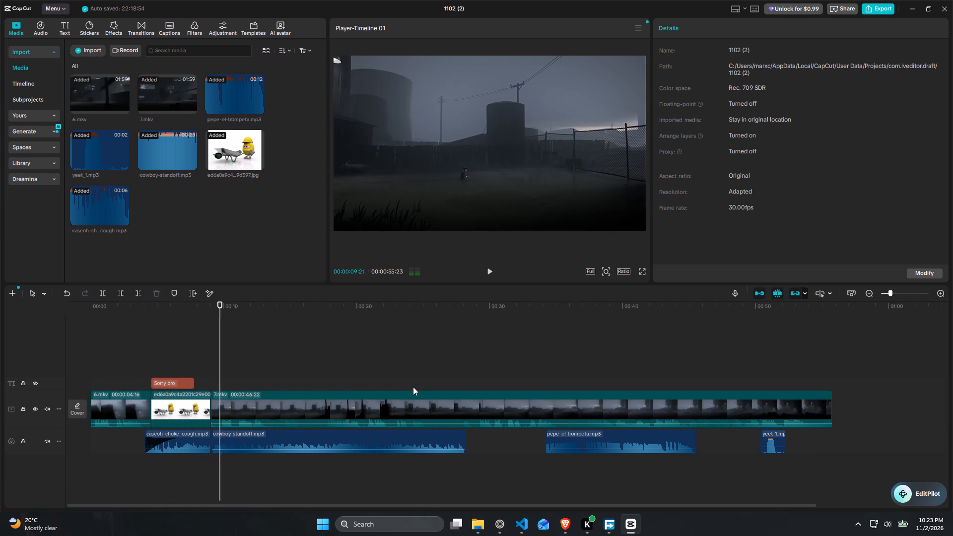
{"action": "key", "text": "space"}
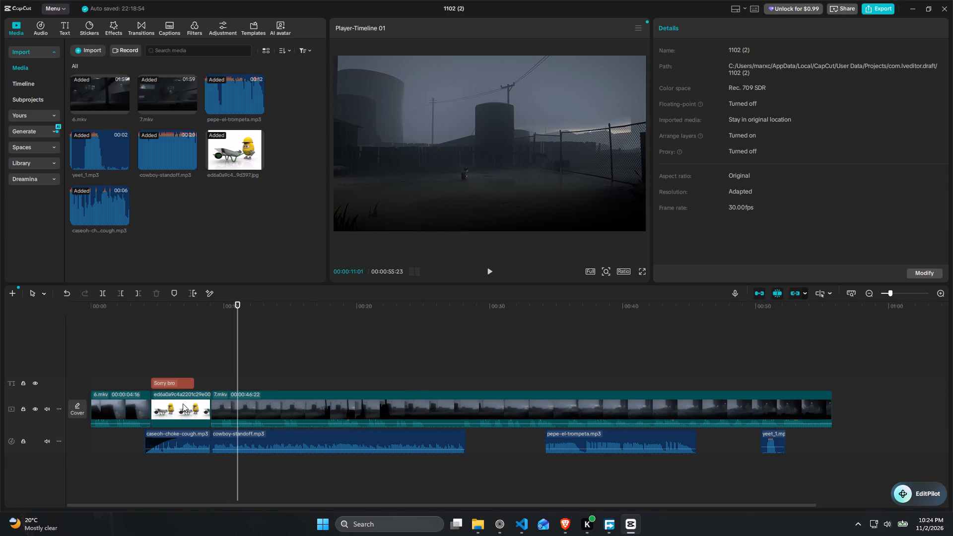
Reword the last line of the wheelbarrow image's caption so it reads "Sorry bro chocked mid tarzan scream".
{"action": "left_click", "coordinate": [183, 403]}
{"action": "left_click", "coordinate": [185, 317]}
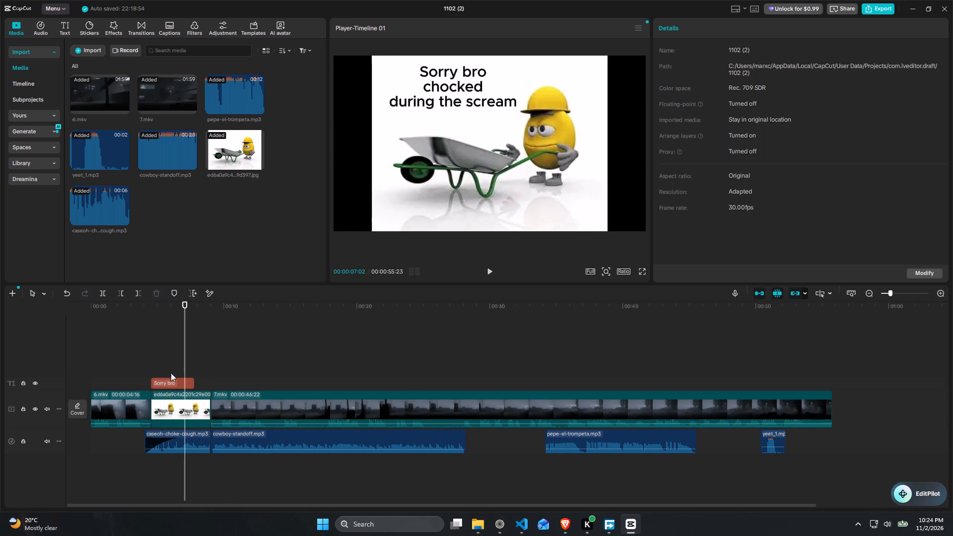
{"action": "left_click", "coordinate": [170, 383]}
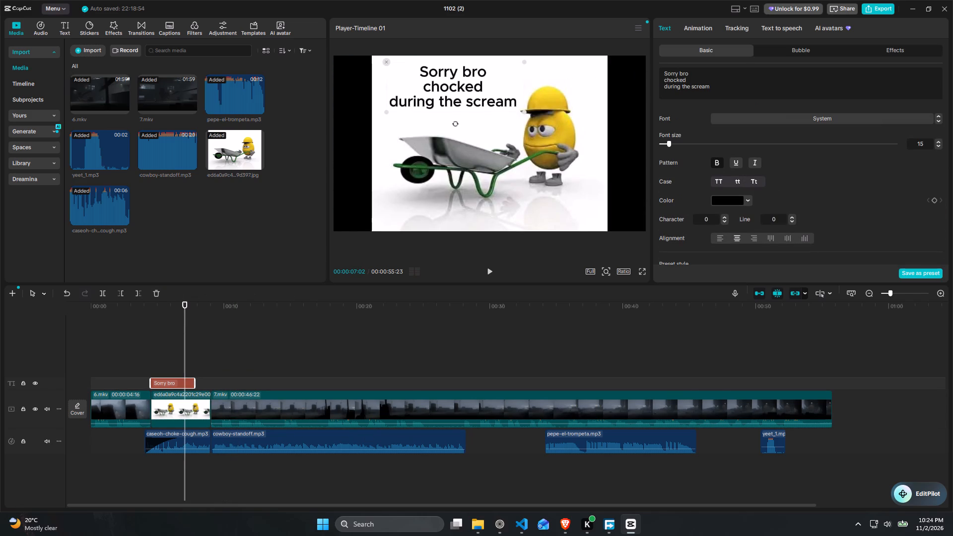
{"action": "left_click", "coordinate": [688, 84]}
{"action": "left_click", "coordinate": [691, 84]}
{"action": "key", "text": "BackSpace"}
{"action": "key", "text": "BackSpace"}
{"action": "key", "text": "BackSpace"}
{"action": "key", "text": "BackSpace"}
{"action": "key", "text": "BackSpace"}
{"action": "key", "text": "BackSpace"}
{"action": "key", "text": "BackSpace"}
{"action": "key", "text": "BackSpace"}
{"action": "key", "text": "BackSpace"}
{"action": "key", "text": "BackSpace"}
{"action": "key", "text": "BackSpace"}
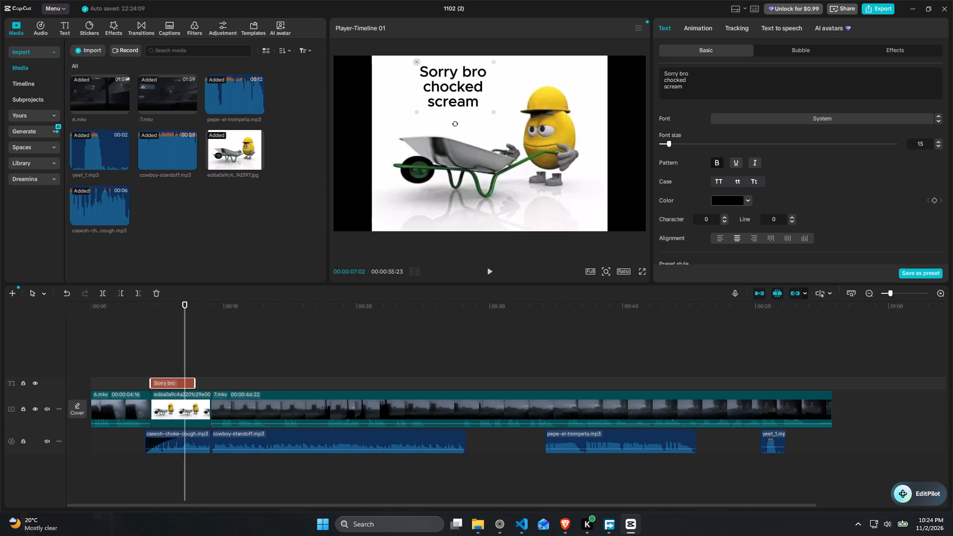
{"action": "type", "text": "mid"}
{"action": "key", "text": "space"}
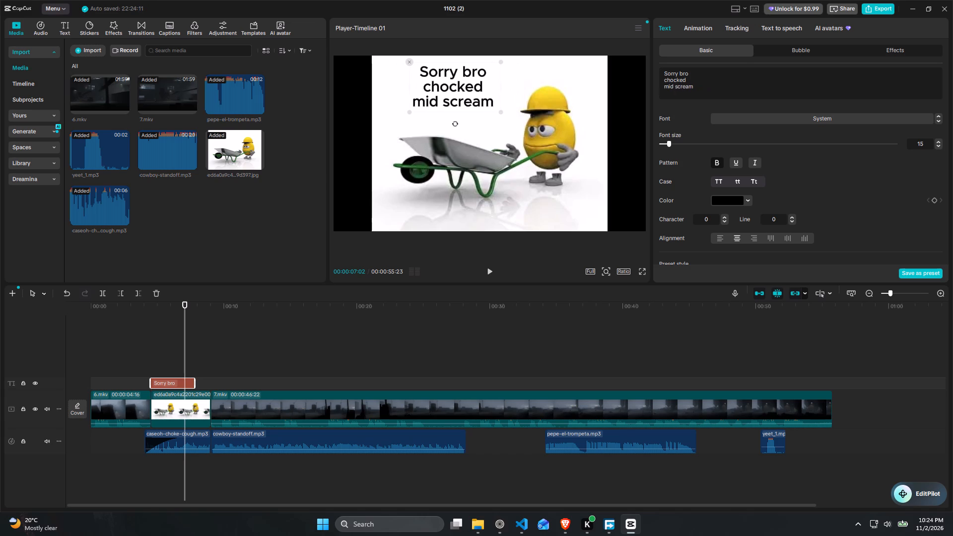
{"action": "type", "text": "tarzan"}
{"action": "key", "text": "space"}
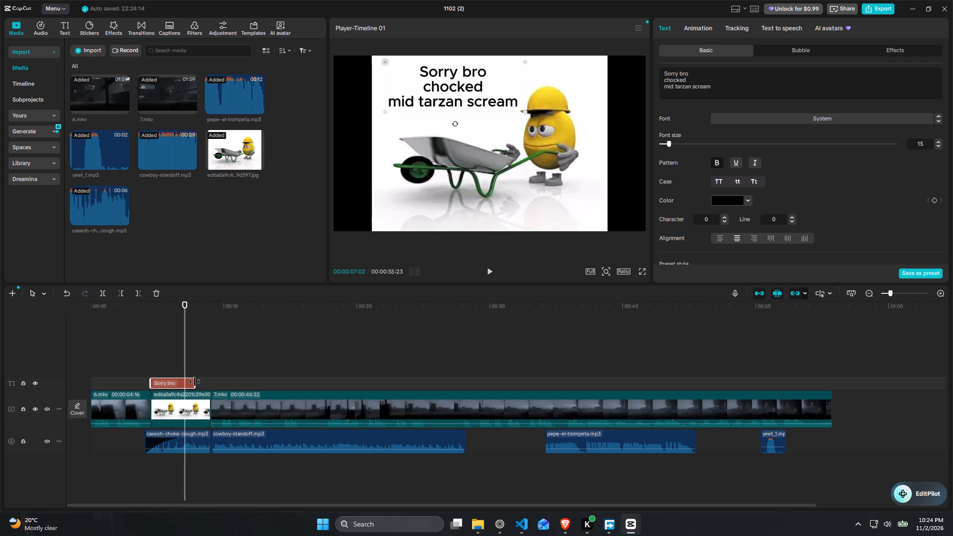
Extend the "Sorry bro" caption clip so it ends together with the wheelbarrow image.
{"action": "left_click_drag", "start_coordinate": [195, 382], "coordinate": [209, 382]}
Play the edit from about 00:00:02 to about 00:00:49 to review the reworded caption and the sounds.
{"action": "left_click_drag", "start_coordinate": [135, 312], "coordinate": [123, 308]}
{"action": "key", "text": "space"}
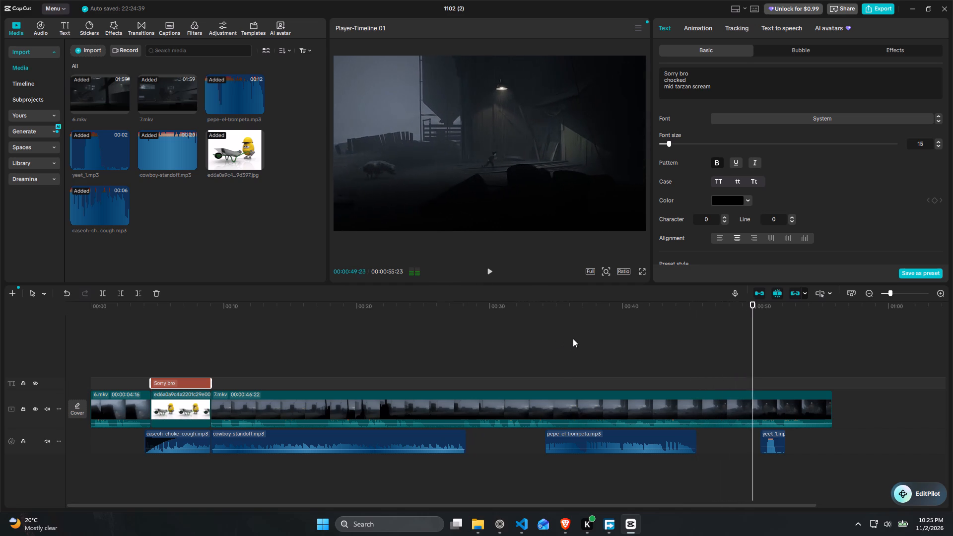
{"action": "key", "text": "space"}
Switch to the Brave browser and search Pinterest for "matedo meme".
{"action": "left_click", "coordinate": [567, 522]}
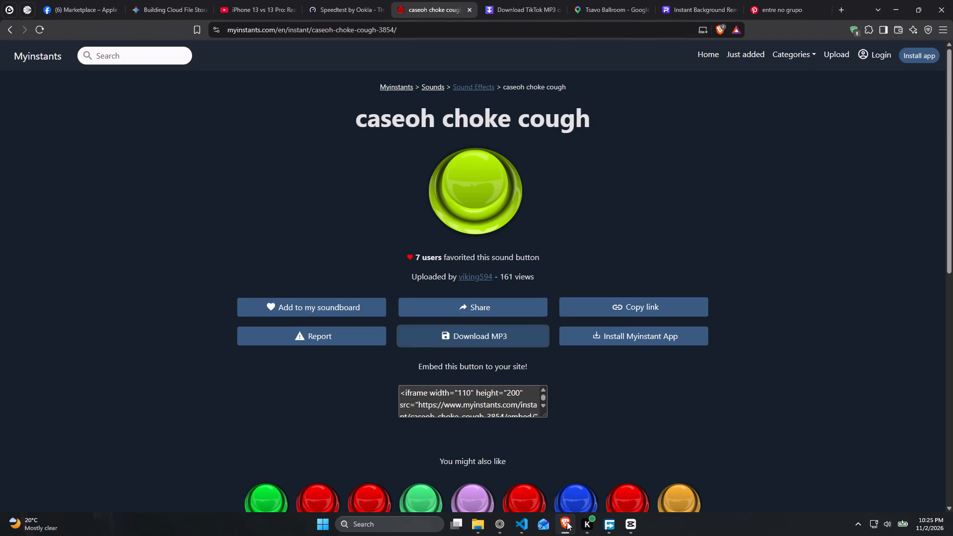
{"action": "left_click", "coordinate": [795, 10]}
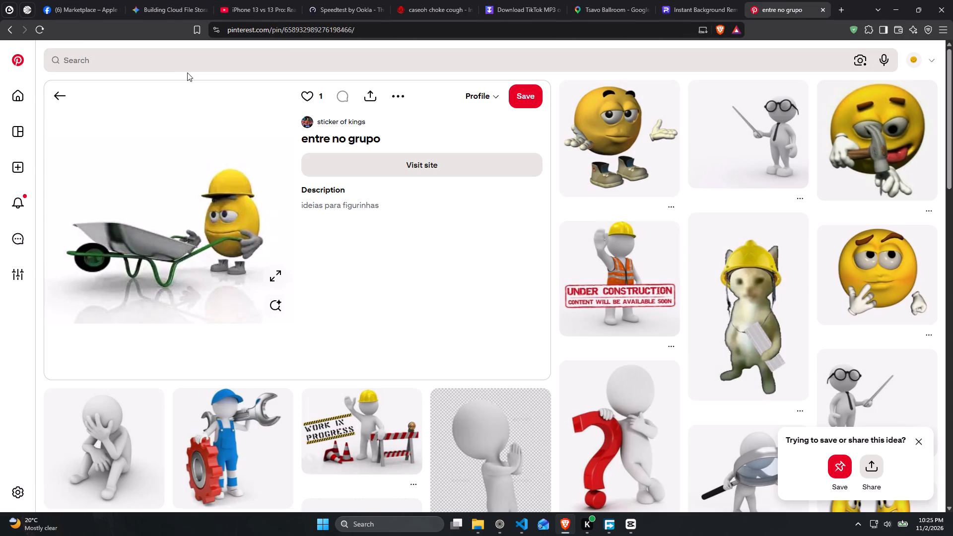
{"action": "left_click", "coordinate": [163, 62]}
{"action": "type", "text": "ta"}
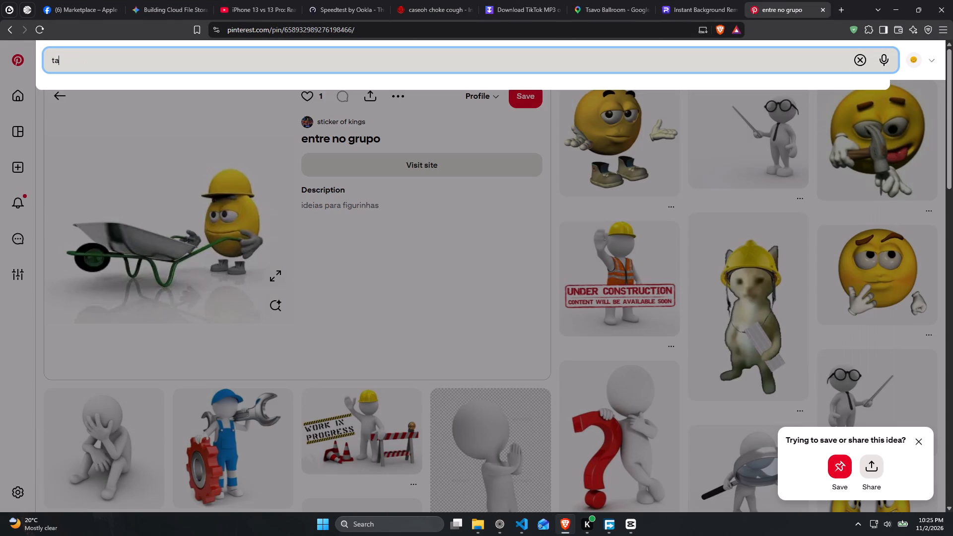
{"action": "key", "text": "BackSpace"}
{"action": "key", "text": "BackSpace"}
{"action": "type", "text": "matedo"}
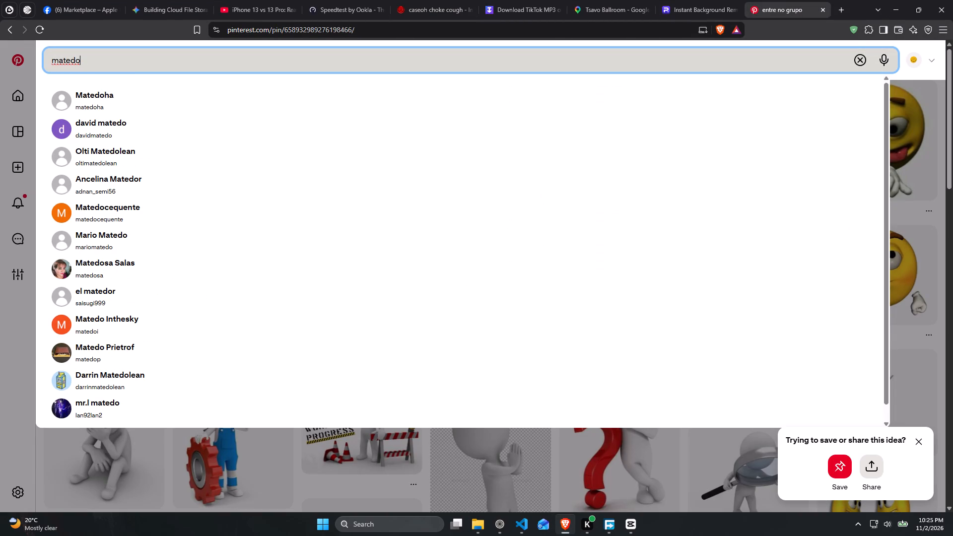
{"action": "key", "text": "space"}
{"action": "type", "text": "mem"}
{"action": "key", "text": "Return"}
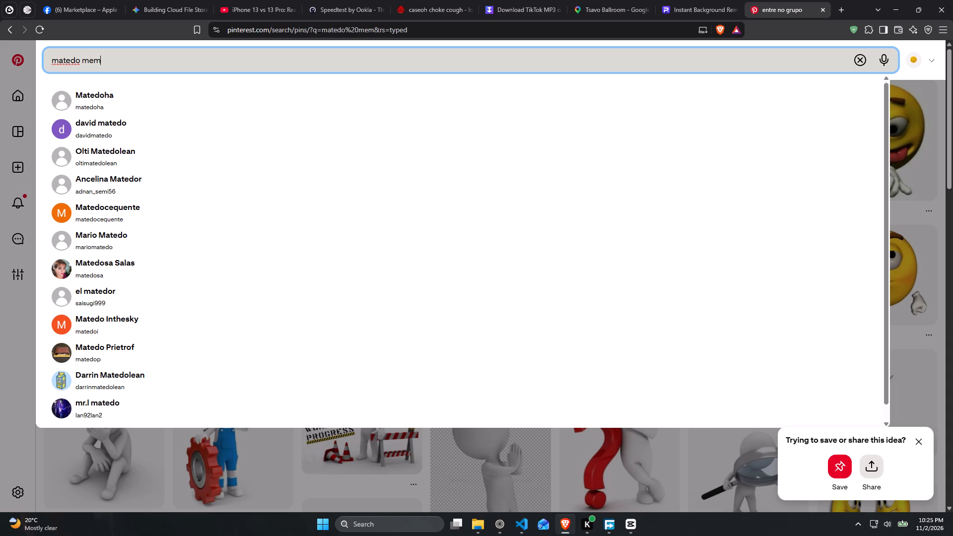
{"action": "left_click", "coordinate": [114, 59]}
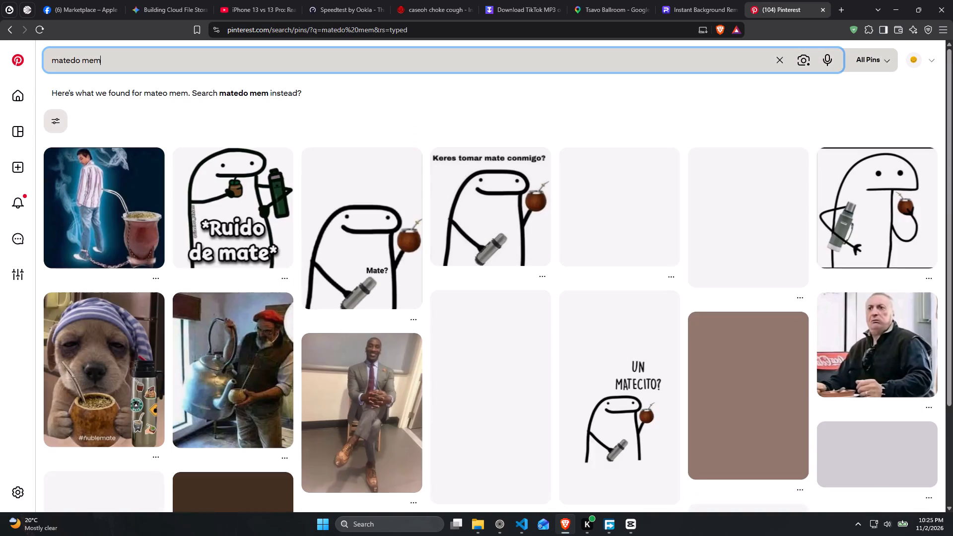
{"action": "key", "text": "e"}
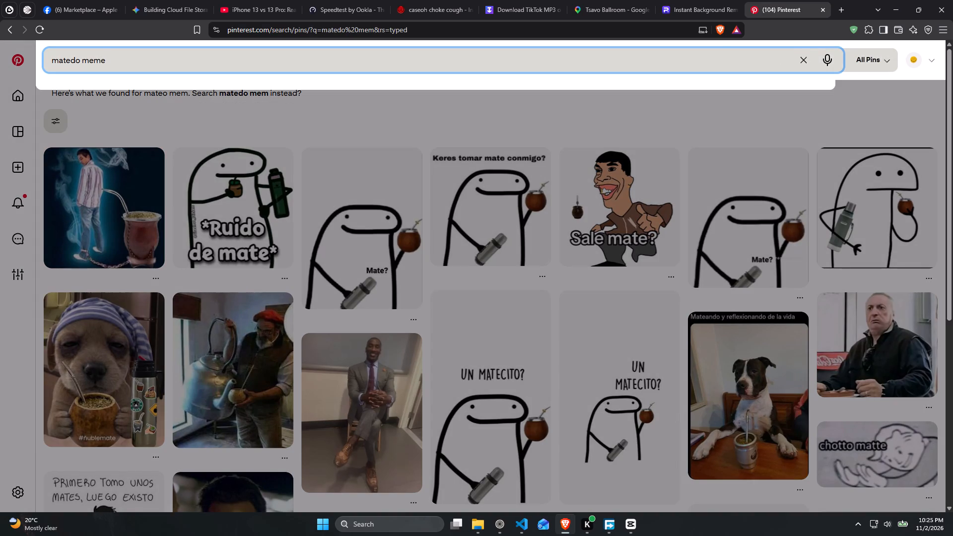
{"action": "key", "text": "Return"}
Search Pinterest for "bullfighter meme" instead and look through the first image results.
{"action": "left_click", "coordinate": [81, 61]}
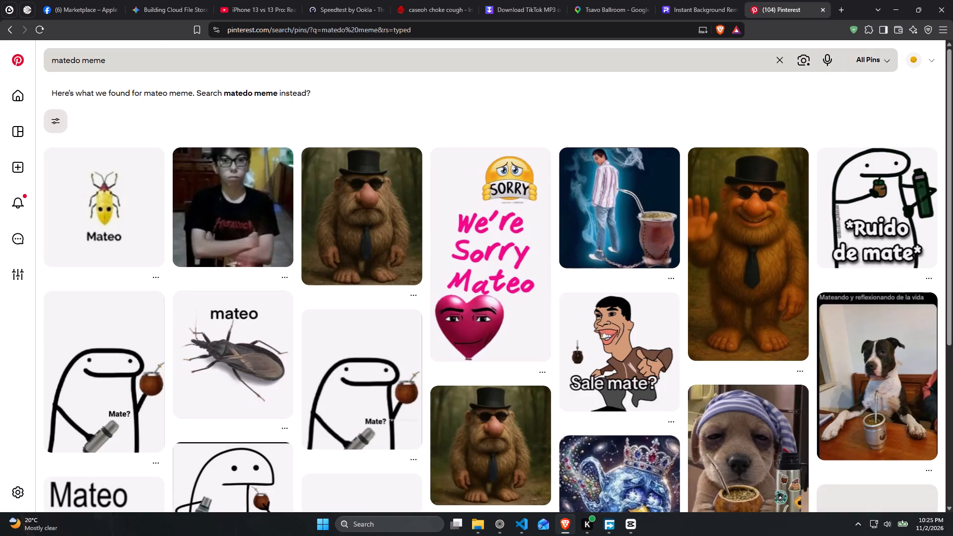
{"action": "key", "text": "BackSpace"}
{"action": "key", "text": "BackSpace"}
{"action": "key", "text": "BackSpace"}
{"action": "key", "text": "BackSpace"}
{"action": "key", "text": "BackSpace"}
{"action": "key", "text": "BackSpace"}
{"action": "key", "text": "BackSpace"}
{"action": "key", "text": "BackSpace"}
{"action": "key", "text": "BackSpace"}
{"action": "key", "text": "BackSpace"}
{"action": "key", "text": "BackSpace"}
{"action": "key", "text": "BackSpace"}
{"action": "key", "text": "BackSpace"}
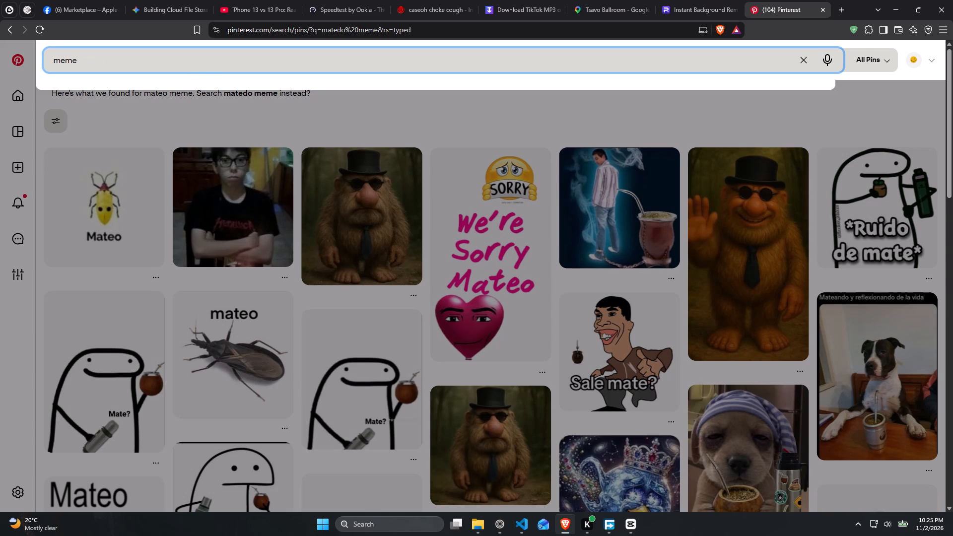
{"action": "type", "text": "bullfighte r"}
{"action": "key", "text": "BackSpace"}
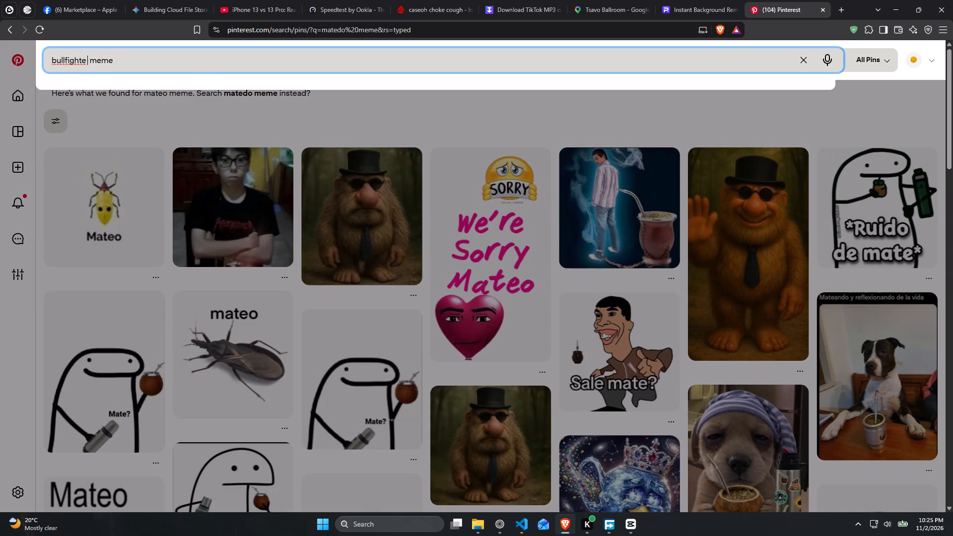
{"action": "key", "text": "BackSpace"}
{"action": "key", "text": "r"}
{"action": "key", "text": "Return"}
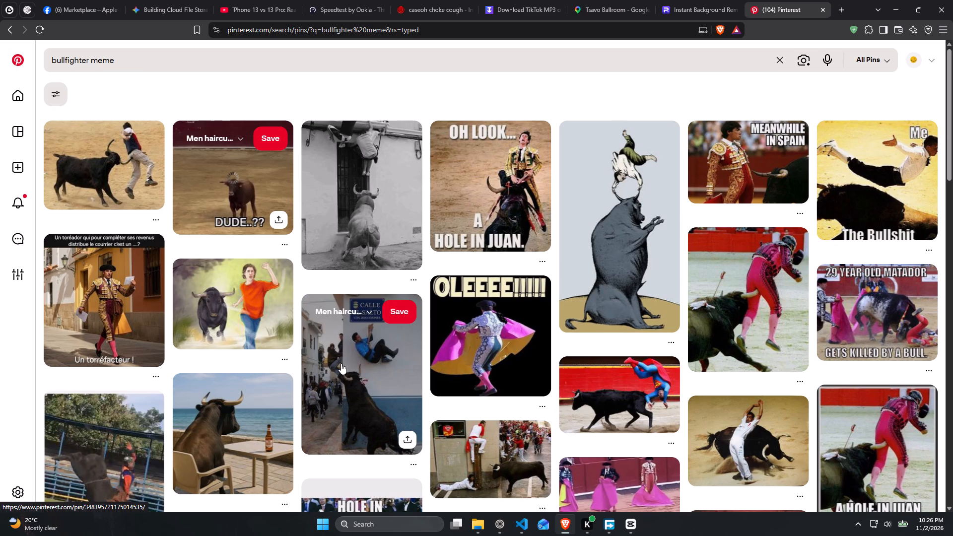
{"action": "scroll", "coordinate": [523, 385], "scroll_direction": "down", "scroll_amount": 1}
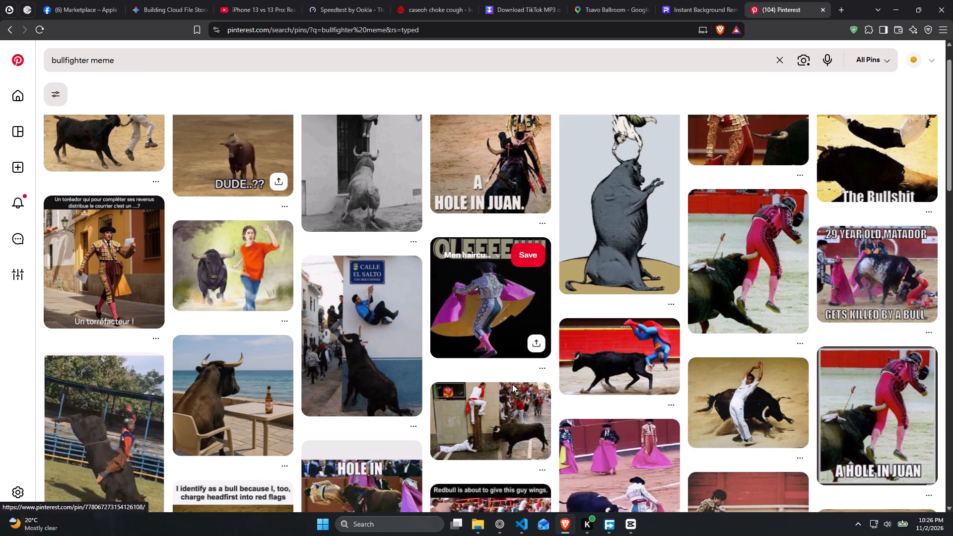
{"action": "scroll", "coordinate": [512, 384], "scroll_direction": "down", "scroll_amount": 1}
Search Myinstants for the sound "olee".
{"action": "left_click", "coordinate": [523, 0]}
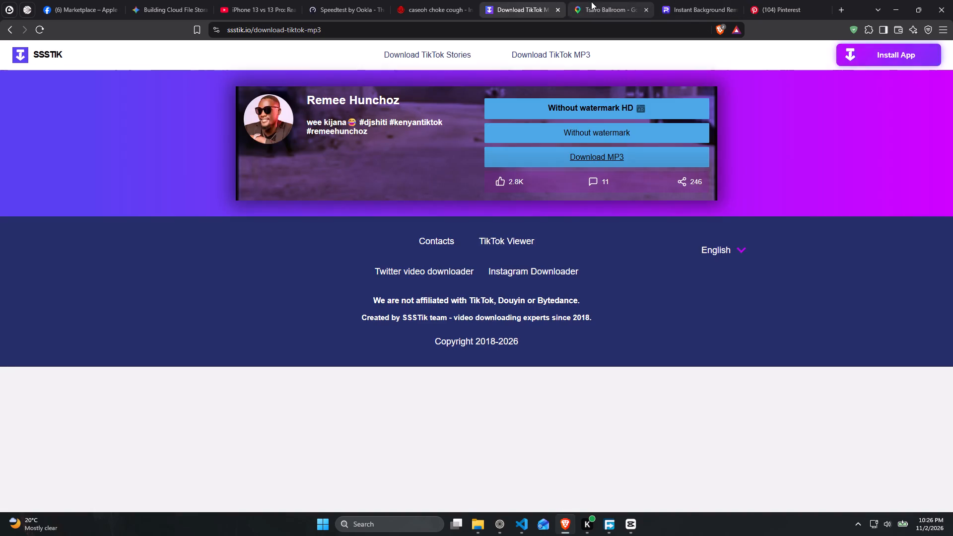
{"action": "left_click", "coordinate": [591, 1]}
{"action": "left_click", "coordinate": [410, 0]}
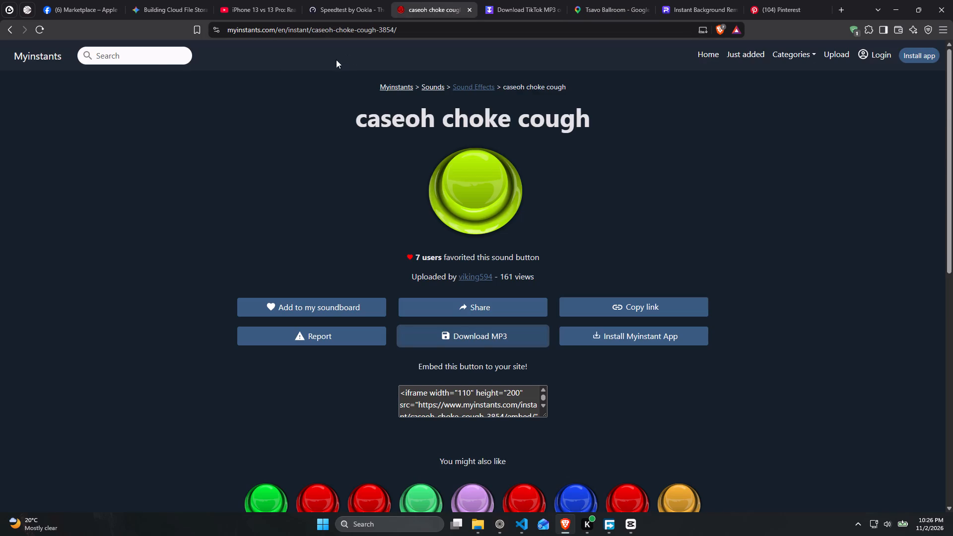
{"action": "left_click", "coordinate": [157, 58]}
{"action": "type", "text": "olee"}
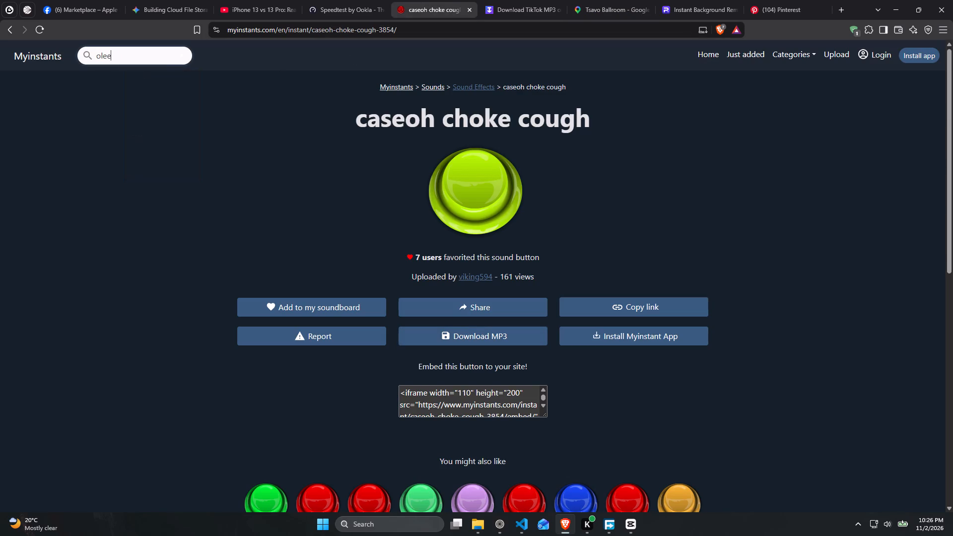
{"action": "key", "text": "Return"}
Listen to each of the olee sounds, from Oleee to oleeee, and replay Oleee to compare them.
{"action": "left_click", "coordinate": [322, 134]}
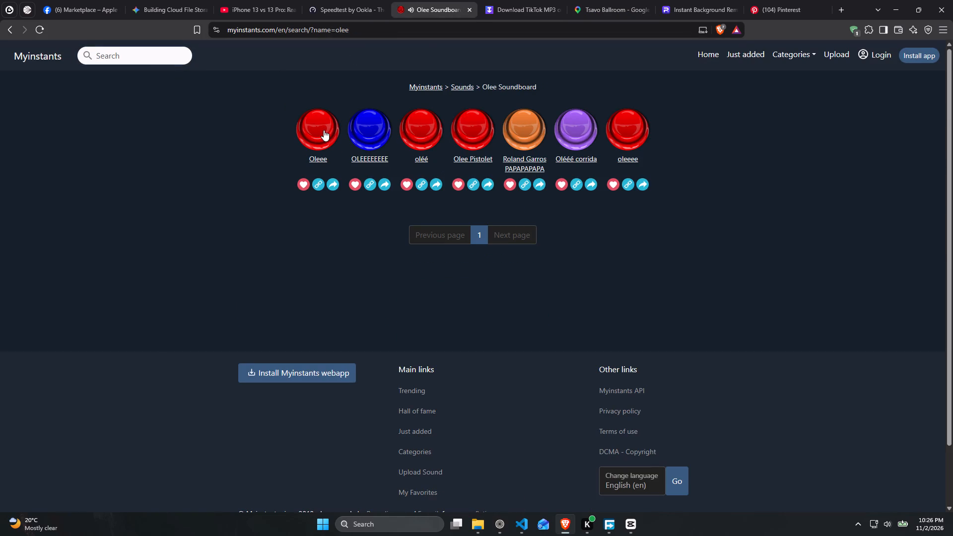
{"action": "left_click", "coordinate": [329, 129]}
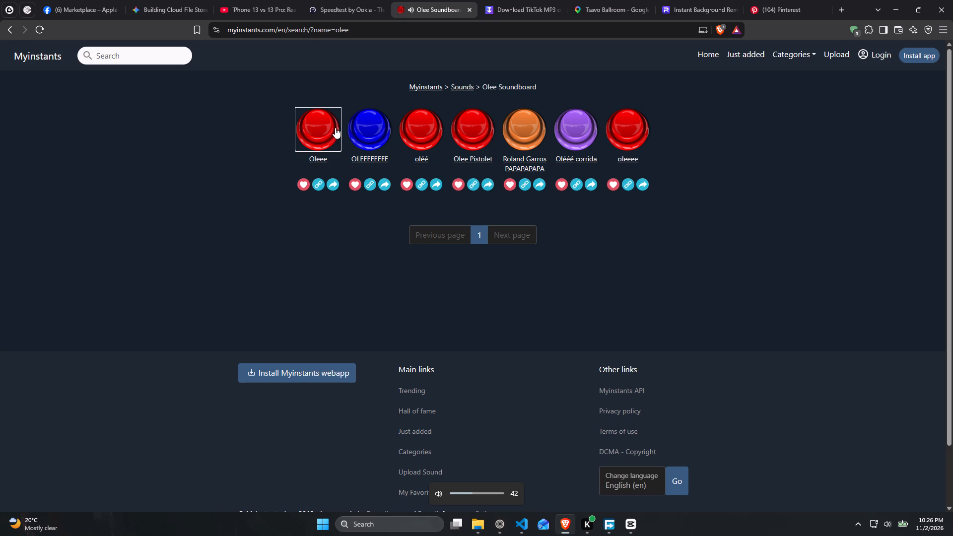
{"action": "left_click", "coordinate": [365, 130]}
{"action": "left_click", "coordinate": [421, 131]}
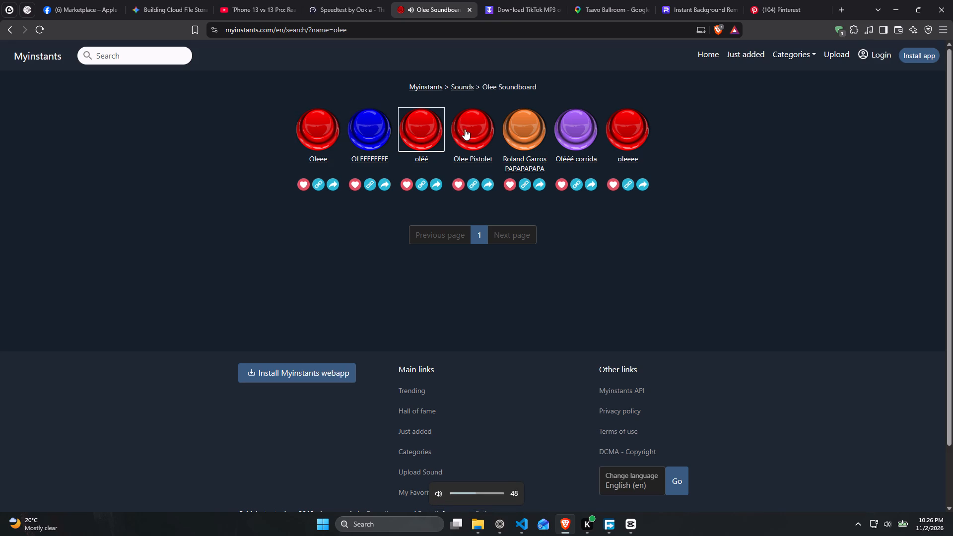
{"action": "left_click", "coordinate": [480, 127]}
{"action": "left_click", "coordinate": [536, 127]}
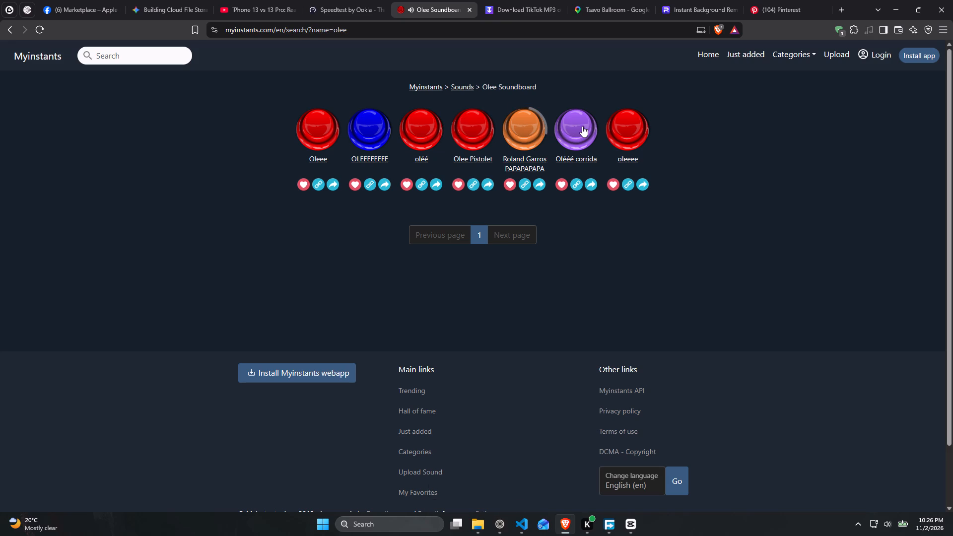
{"action": "left_click", "coordinate": [583, 124]}
{"action": "left_click", "coordinate": [631, 127]}
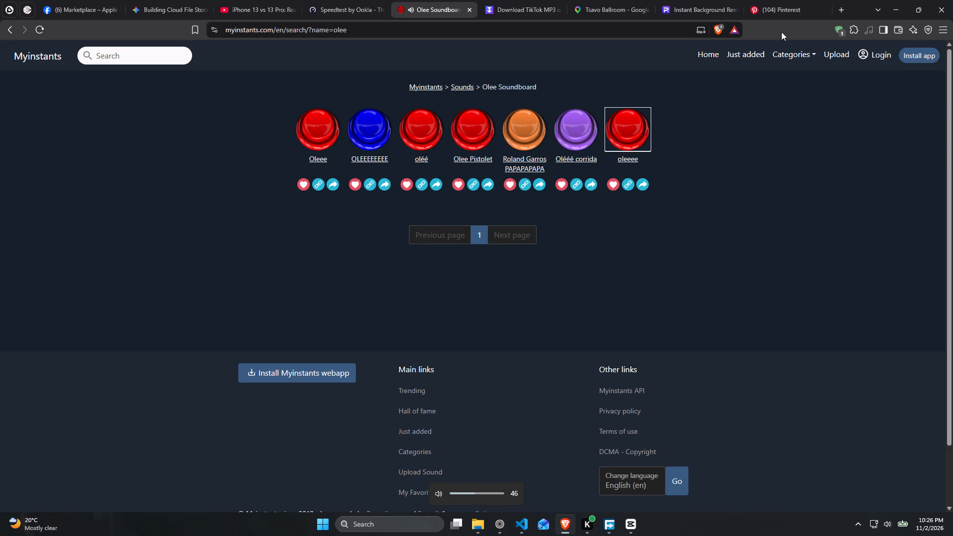
{"action": "left_click", "coordinate": [320, 125]}
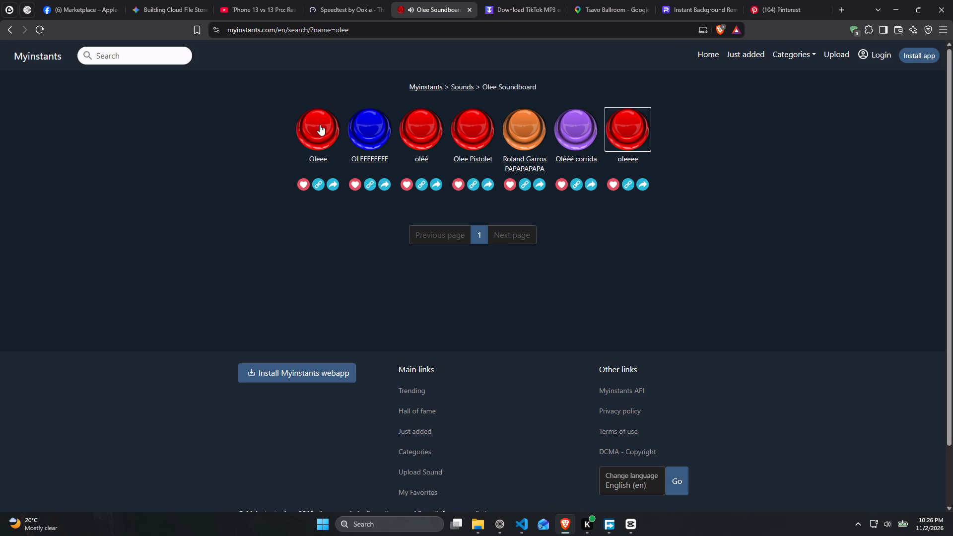
Return to the Pinterest "bullfighter meme" results and look further through them for a suitable bull or matador image.
{"action": "left_click", "coordinate": [793, 0]}
{"action": "scroll", "coordinate": [477, 323], "scroll_direction": "down", "scroll_amount": 1}
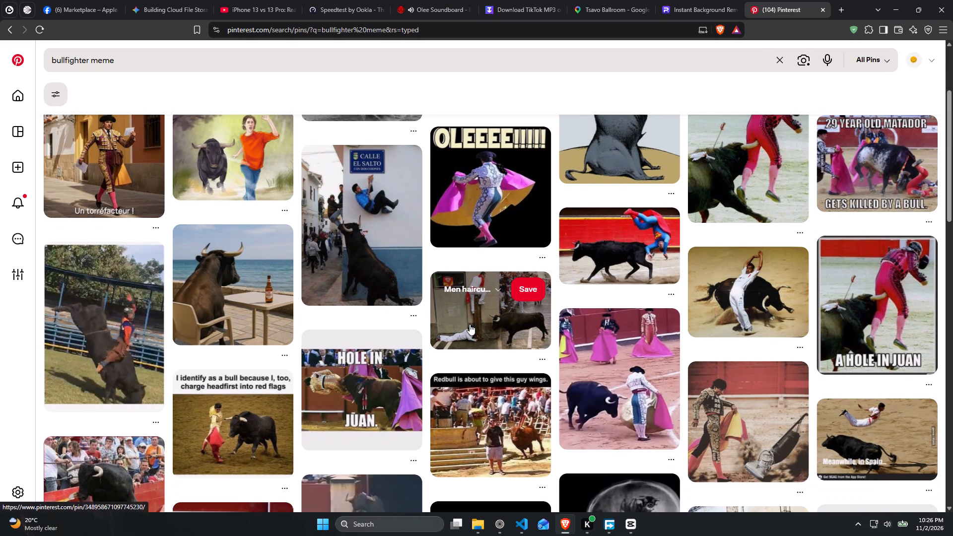
{"action": "scroll", "coordinate": [458, 327], "scroll_direction": "down", "scroll_amount": 1}
{"action": "scroll", "coordinate": [616, 320], "scroll_direction": "down", "scroll_amount": 1}
{"action": "scroll", "coordinate": [668, 315], "scroll_direction": "down", "scroll_amount": 1}
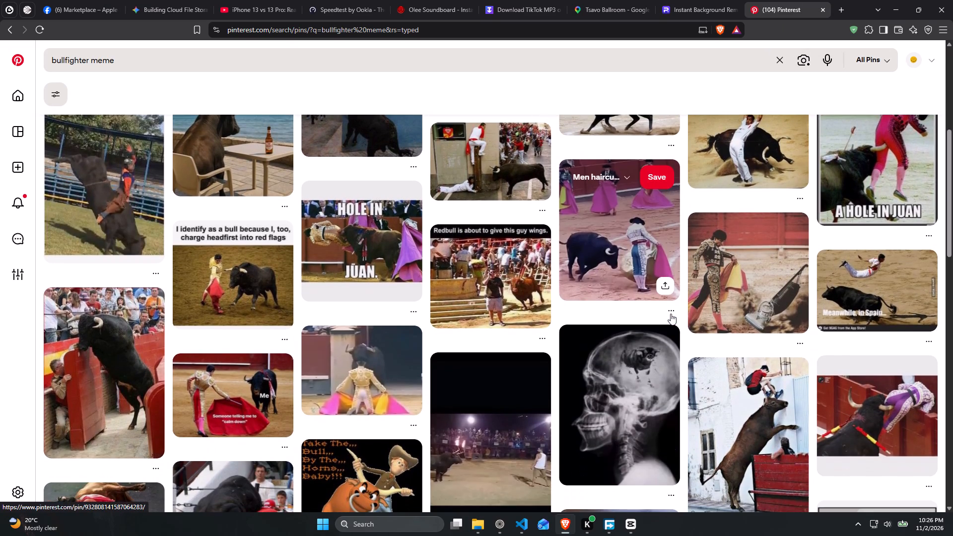
{"action": "scroll", "coordinate": [700, 312], "scroll_direction": "down", "scroll_amount": 1}
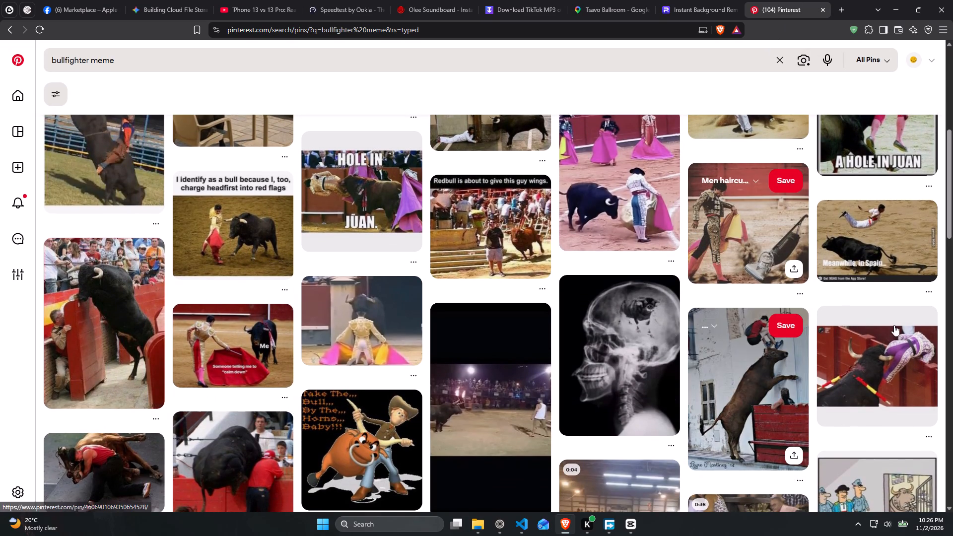
{"action": "scroll", "coordinate": [572, 338], "scroll_direction": "down", "scroll_amount": 1}
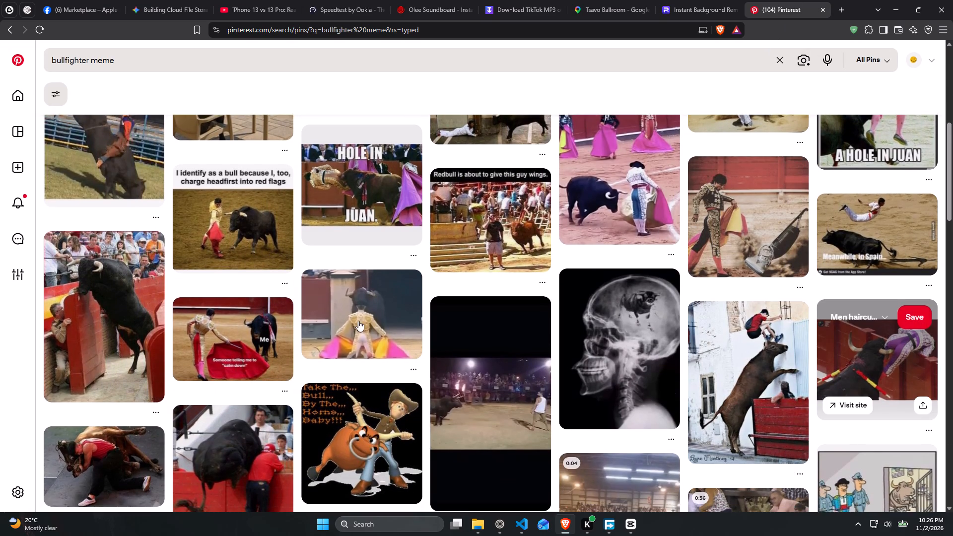
{"action": "scroll", "coordinate": [358, 321], "scroll_direction": "down", "scroll_amount": 1}
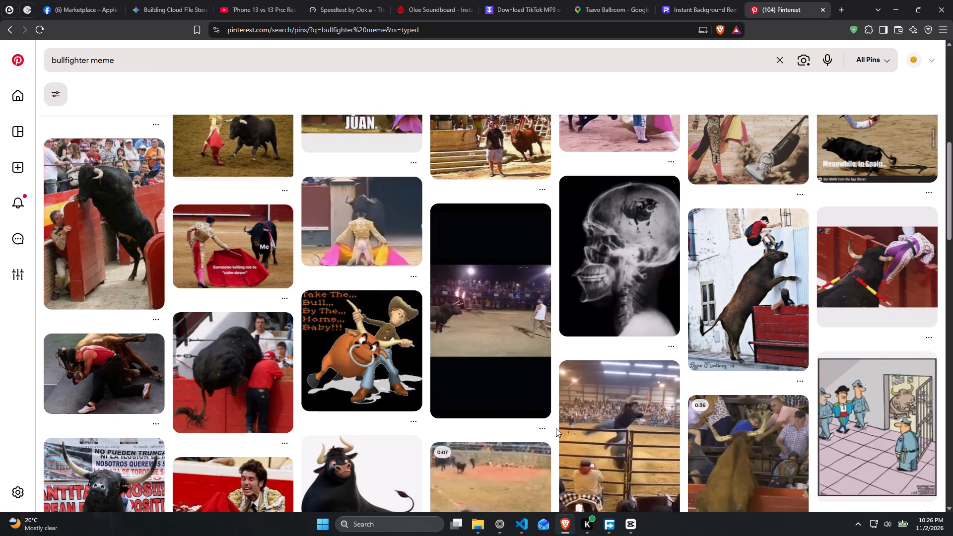
{"action": "scroll", "coordinate": [436, 345], "scroll_direction": "down", "scroll_amount": 2}
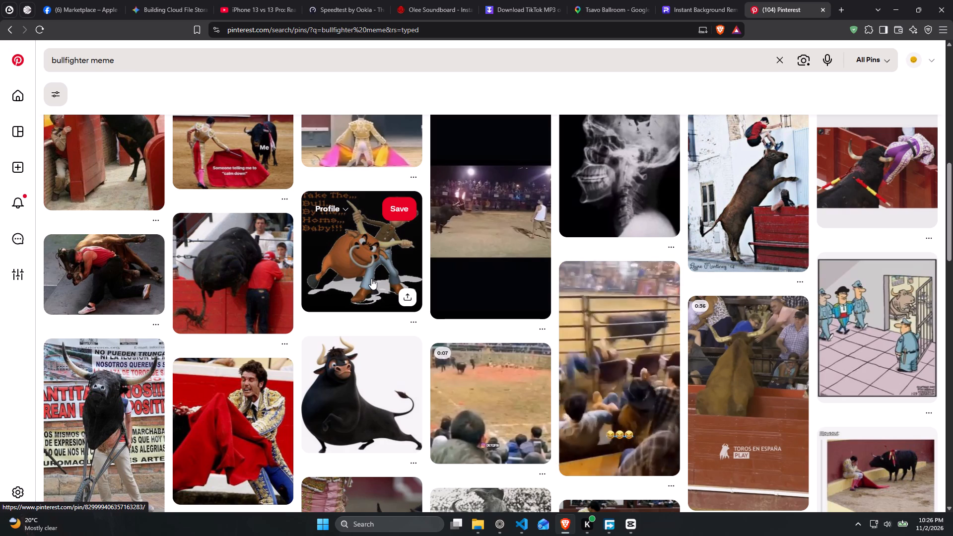
{"action": "scroll", "coordinate": [371, 278], "scroll_direction": "down", "scroll_amount": 3}
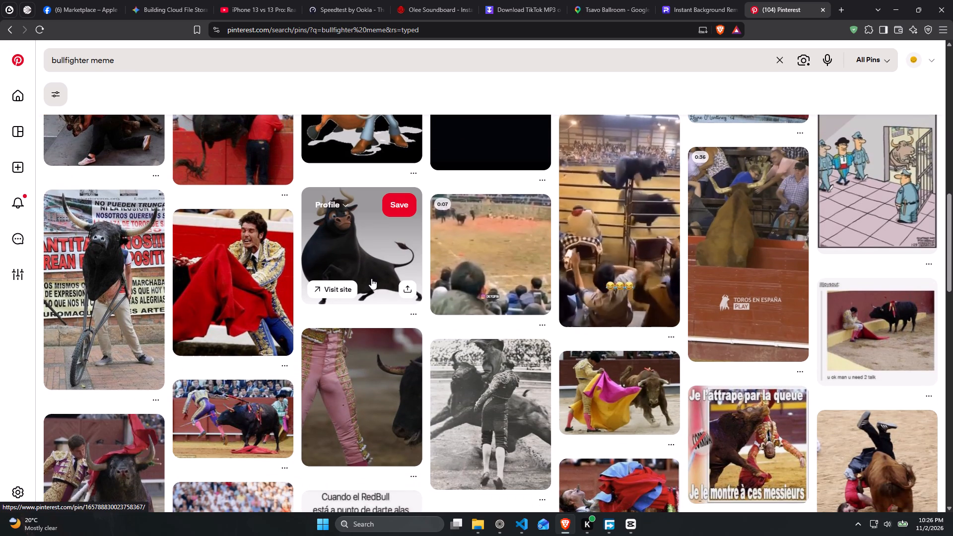
{"action": "scroll", "coordinate": [371, 278], "scroll_direction": "up", "scroll_amount": 3}
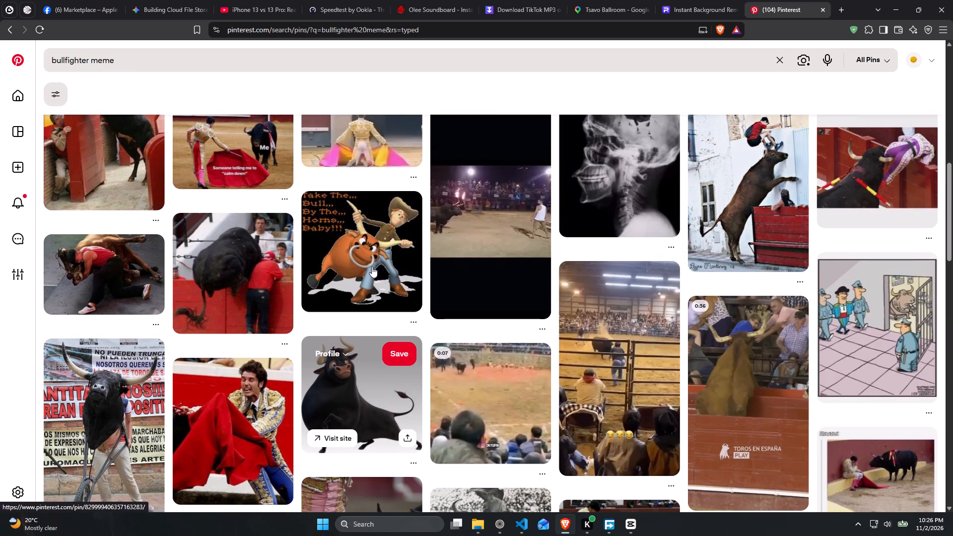
Open the "Take The Bull By The Horns Baby!!!" cowboy cartoon and save it to Downloads with Free Download Manager.
{"action": "left_click", "coordinate": [373, 258]}
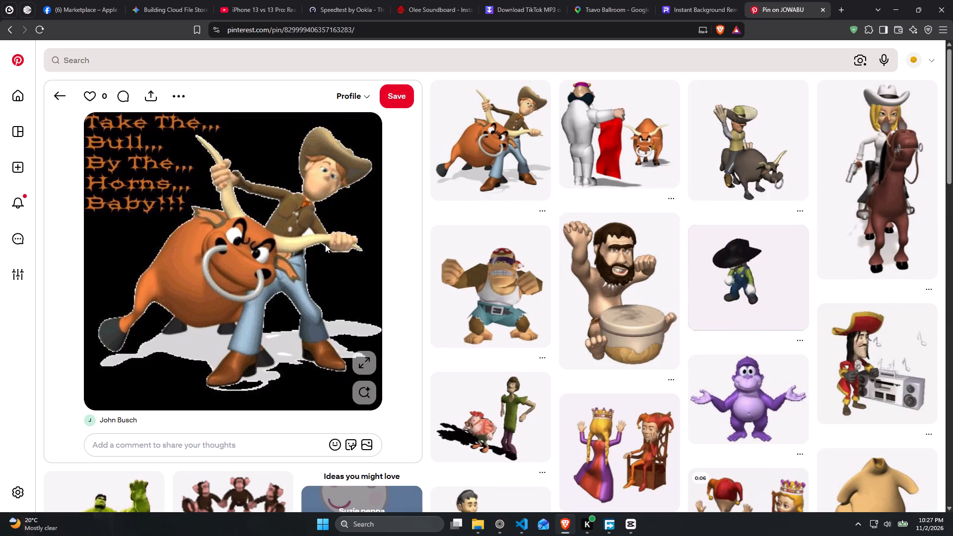
{"action": "scroll", "coordinate": [319, 249], "scroll_direction": "down", "scroll_amount": 3}
{"action": "scroll", "coordinate": [316, 252], "scroll_direction": "up", "scroll_amount": 5}
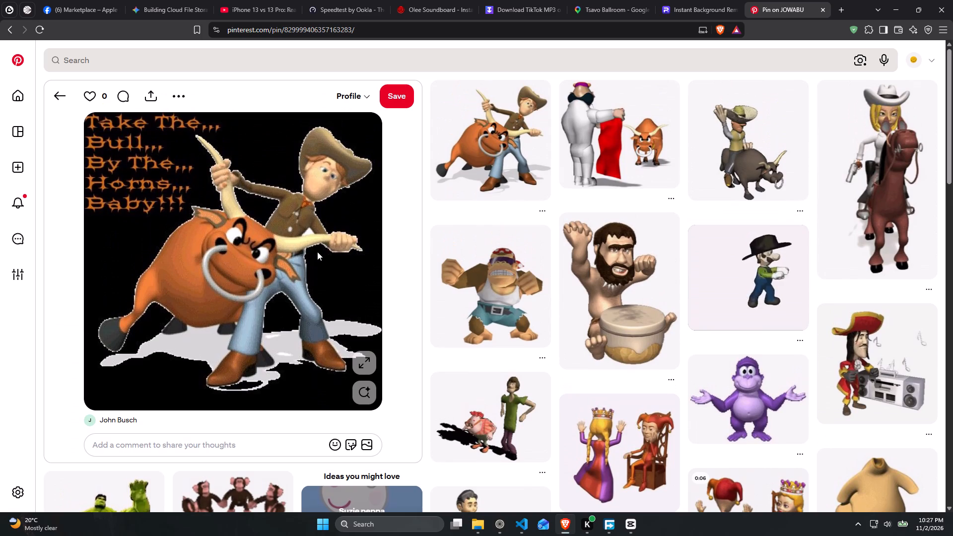
{"action": "right_click", "coordinate": [246, 231]}
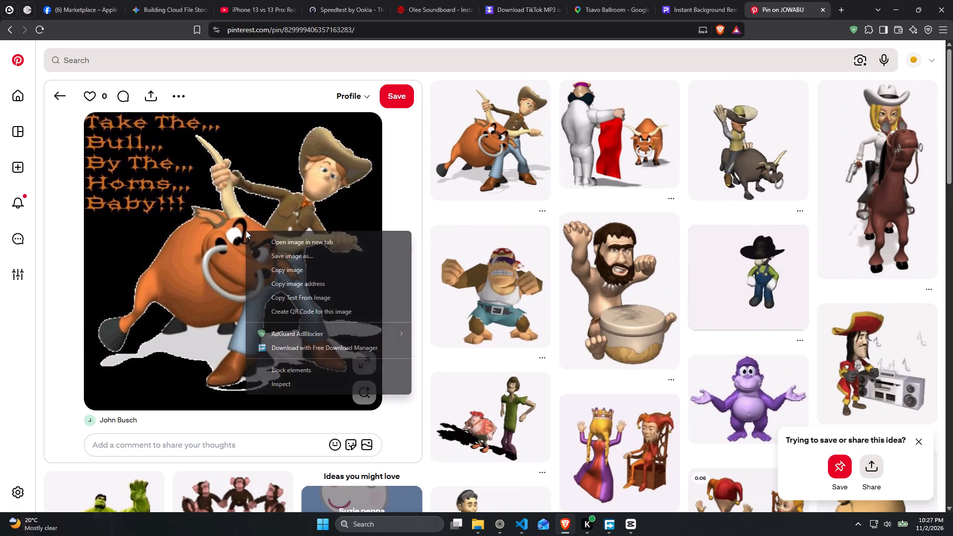
{"action": "left_click", "coordinate": [292, 258]}
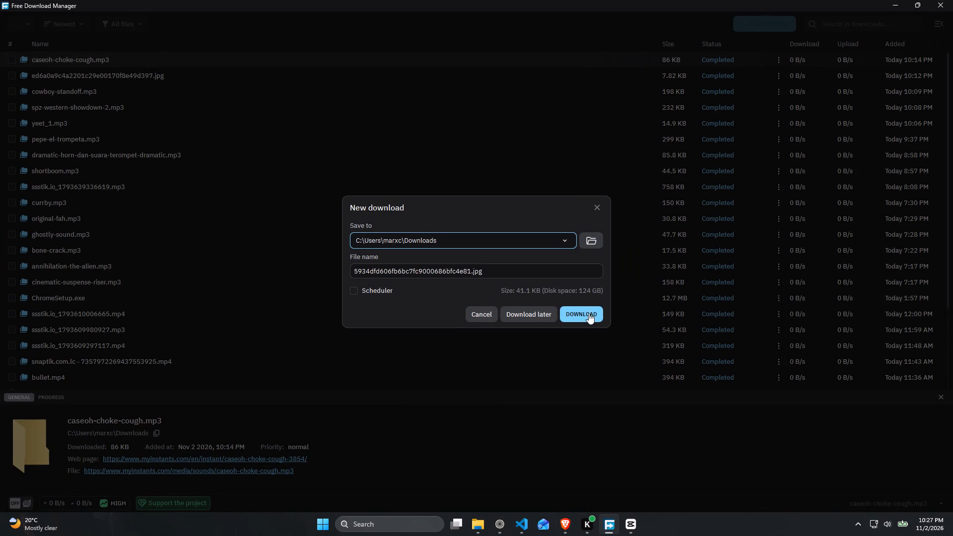
{"action": "left_click", "coordinate": [584, 314]}
{"action": "left_click", "coordinate": [410, 225]}
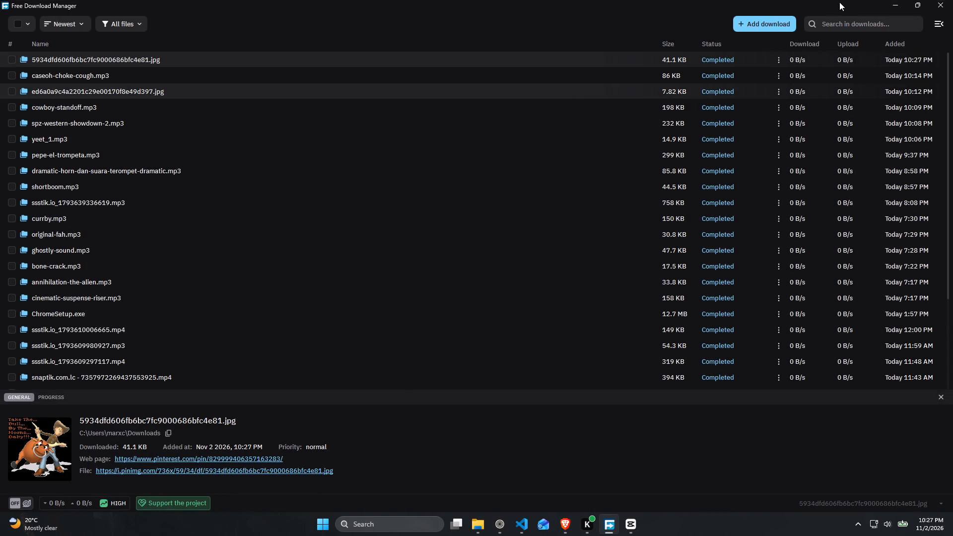
{"action": "left_click", "coordinate": [946, 1]}
Look through the pins related to the cowboy cartoon, and go back to browse more "bullfighter meme" results.
{"action": "scroll", "coordinate": [644, 254], "scroll_direction": "down", "scroll_amount": 2}
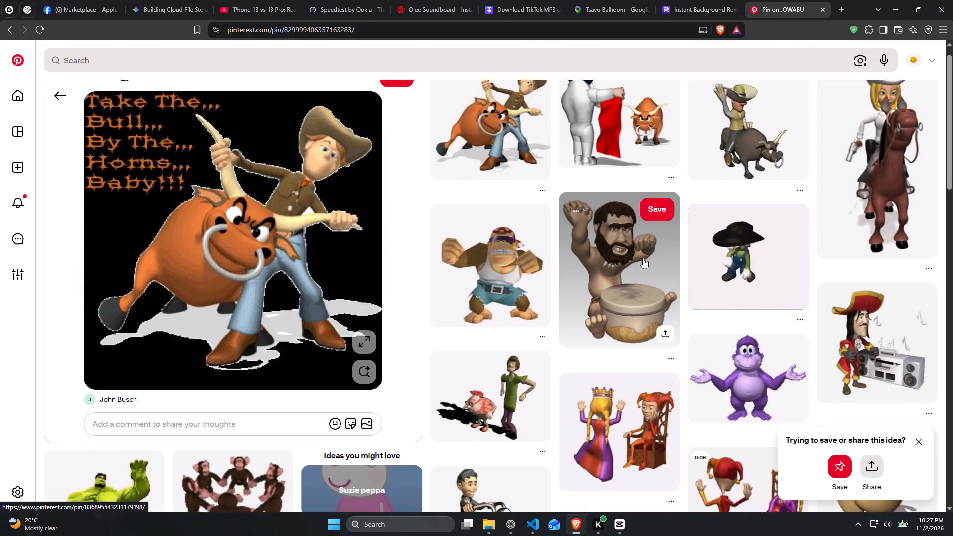
{"action": "scroll", "coordinate": [643, 258], "scroll_direction": "down", "scroll_amount": 1}
{"action": "scroll", "coordinate": [300, 220], "scroll_direction": "down", "scroll_amount": 2}
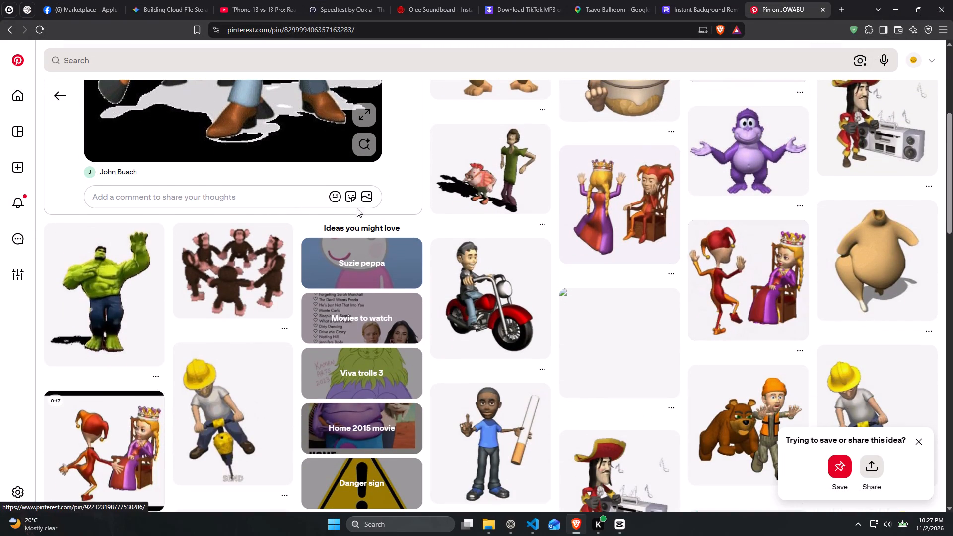
{"action": "left_click", "coordinate": [3, 28]}
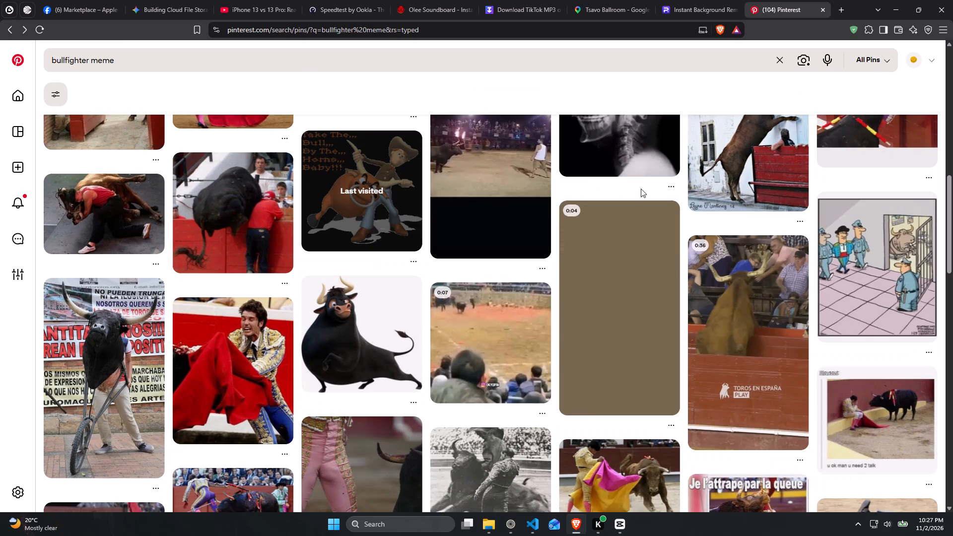
{"action": "scroll", "coordinate": [693, 331], "scroll_direction": "down", "scroll_amount": 2}
{"action": "scroll", "coordinate": [543, 305], "scroll_direction": "down", "scroll_amount": 2}
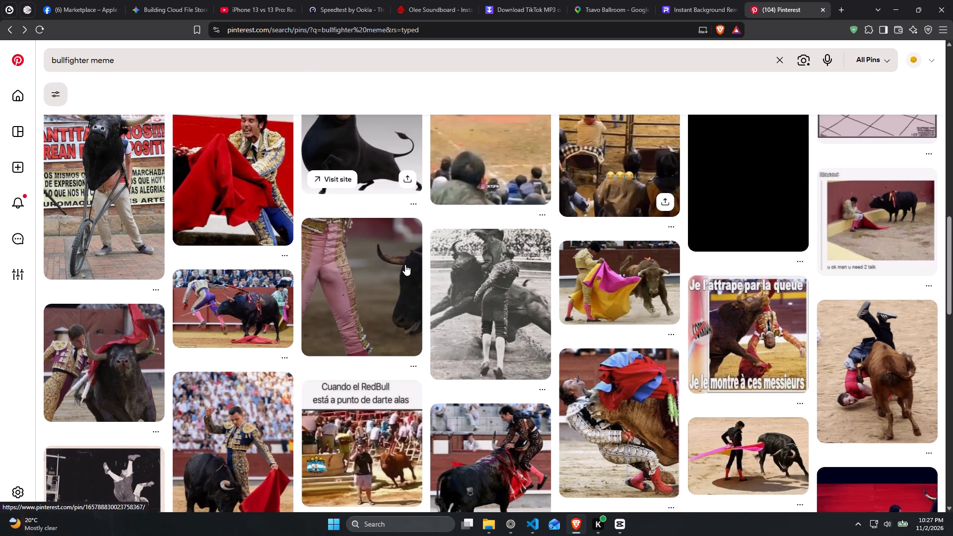
{"action": "scroll", "coordinate": [354, 318], "scroll_direction": "down", "scroll_amount": 2}
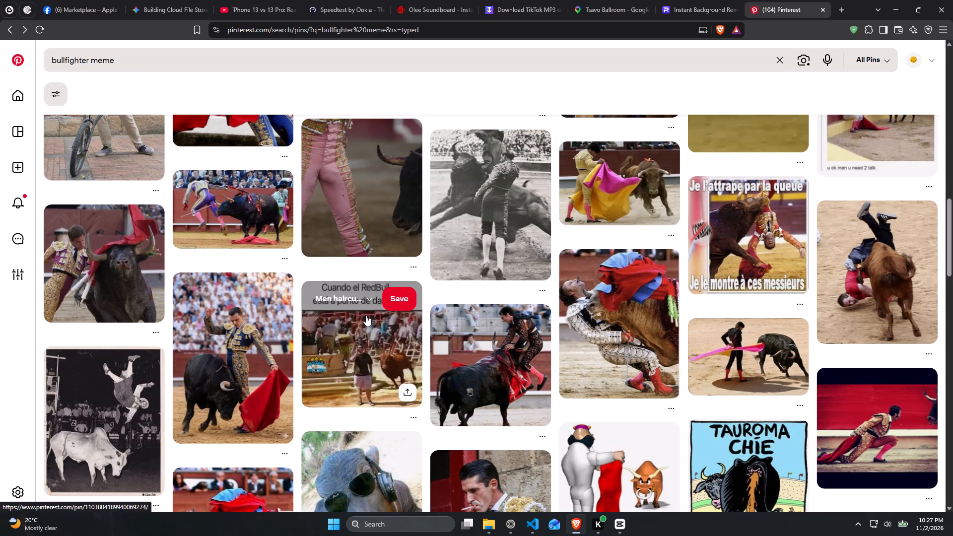
{"action": "scroll", "coordinate": [366, 315], "scroll_direction": "down", "scroll_amount": 1}
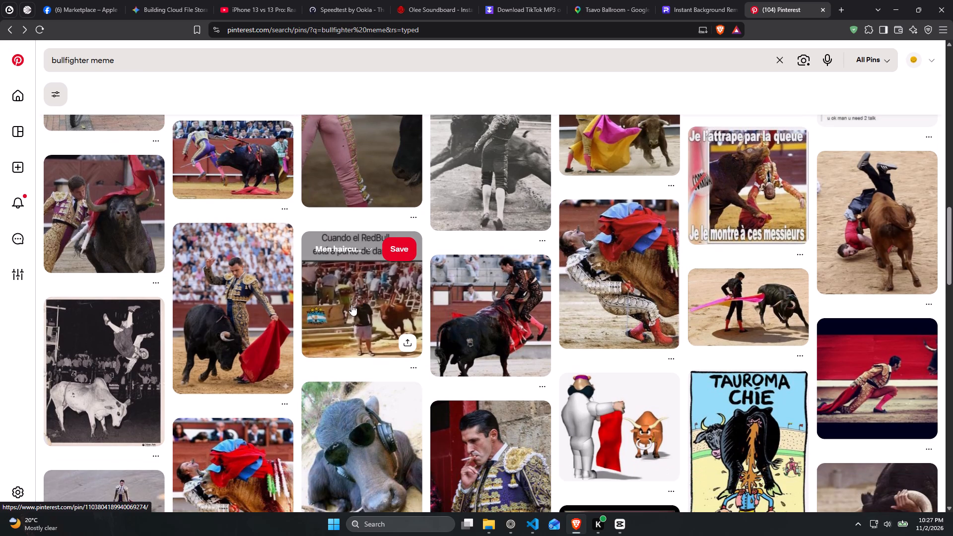
{"action": "scroll", "coordinate": [335, 291], "scroll_direction": "down", "scroll_amount": 1}
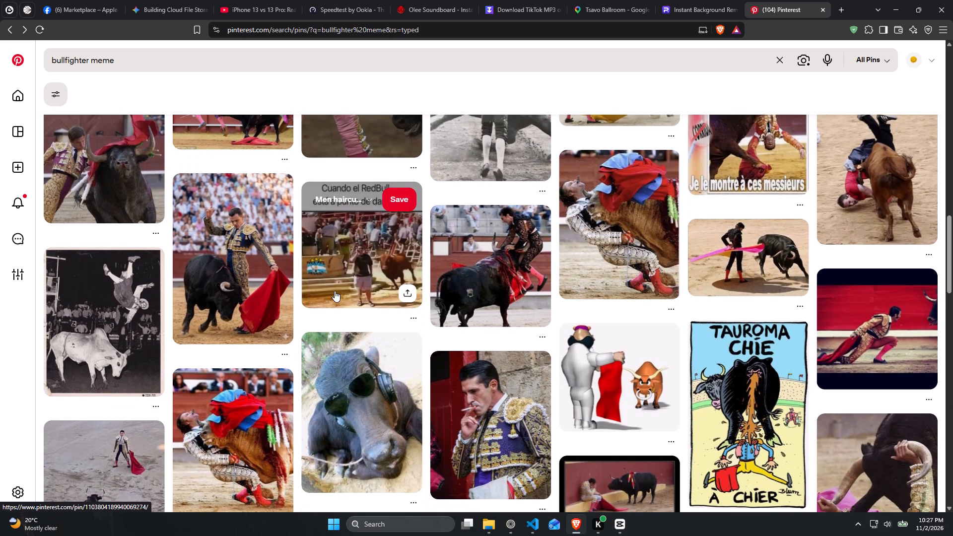
{"action": "scroll", "coordinate": [335, 291], "scroll_direction": "down", "scroll_amount": 1}
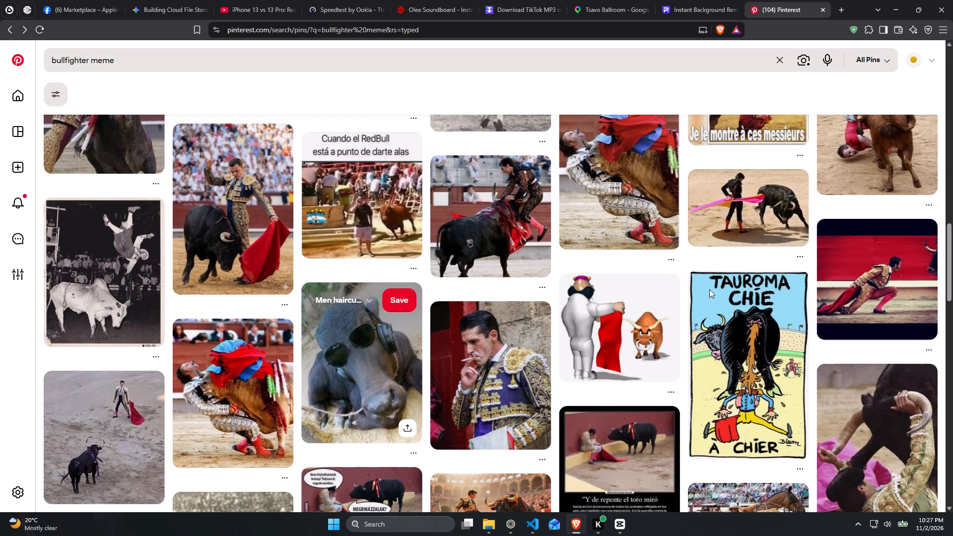
Open the photo of a matador with a red cape beside a black bull and save it to Downloads.
{"action": "left_click", "coordinate": [256, 221]}
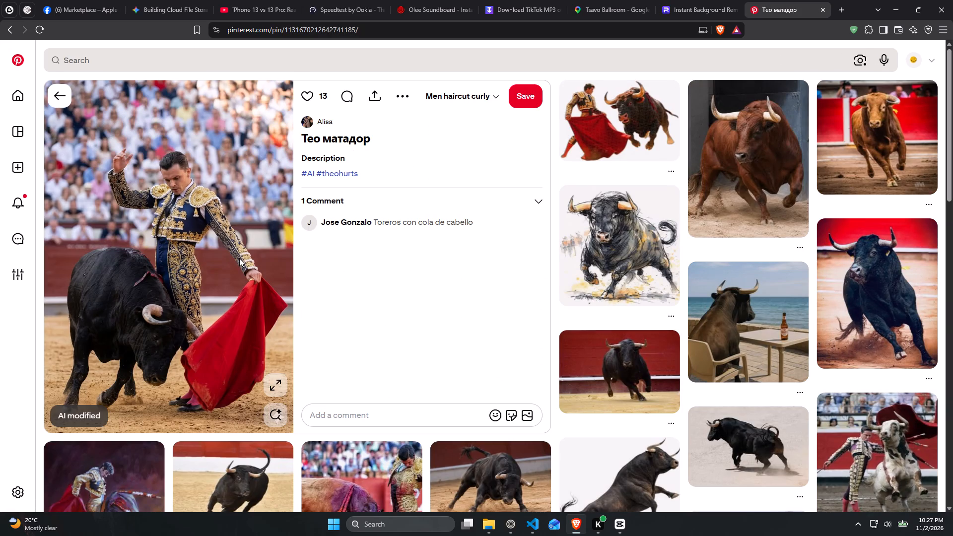
{"action": "right_click", "coordinate": [178, 253]}
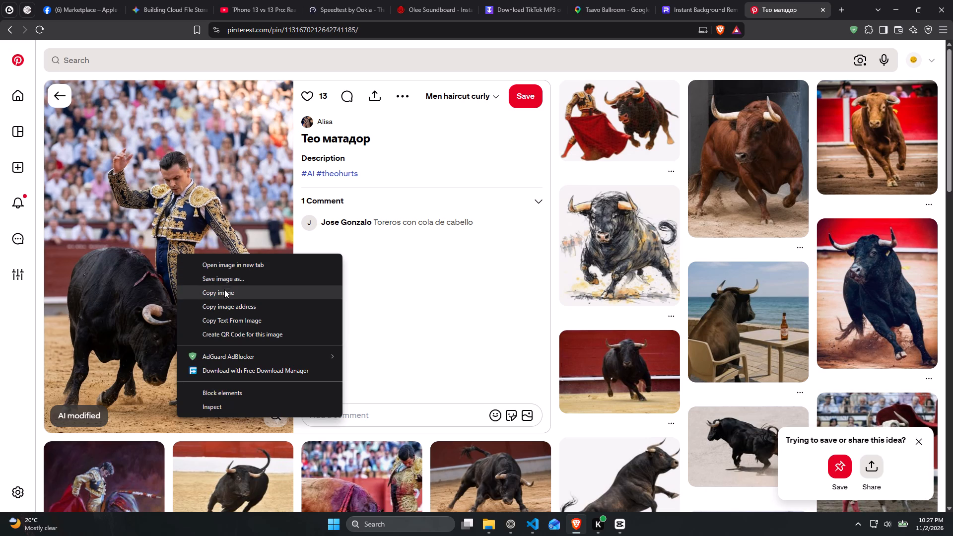
{"action": "left_click", "coordinate": [222, 276]}
{"action": "left_click", "coordinate": [582, 312]}
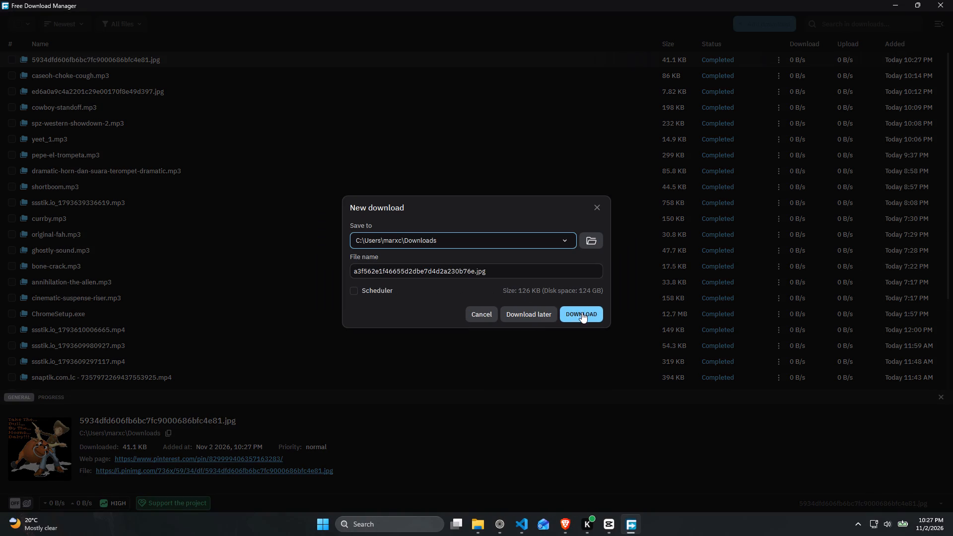
{"action": "left_click", "coordinate": [901, 0]}
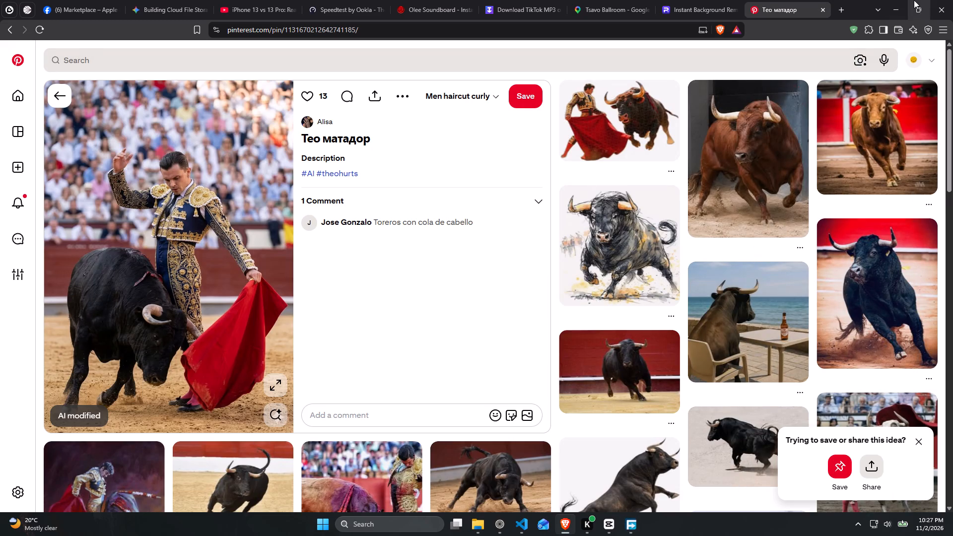
Switch to CapCut and import the downloaded matador photo from the Downloads folder into the project media.
{"action": "left_click", "coordinate": [902, 1]}
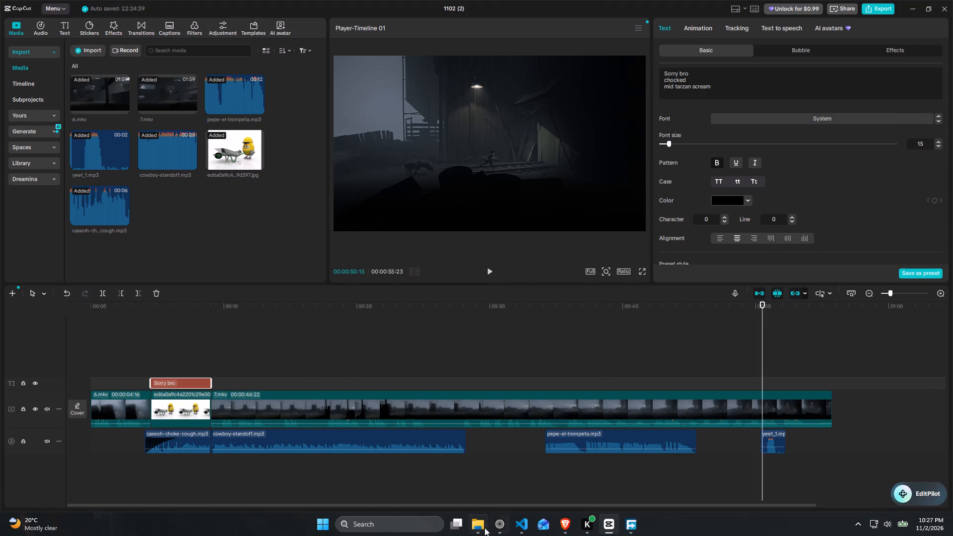
{"action": "left_click", "coordinate": [481, 527]}
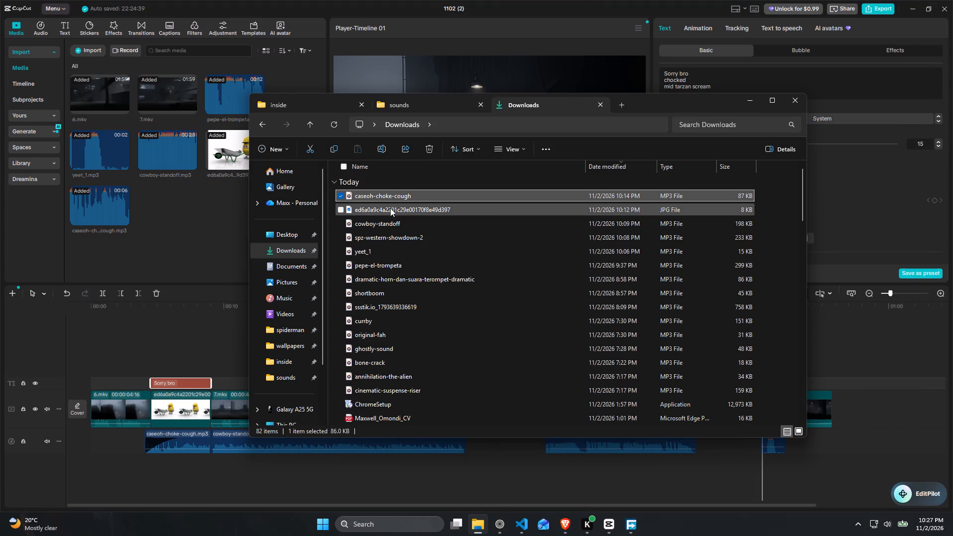
{"action": "left_click", "coordinate": [338, 117]}
{"action": "left_click_drag", "start_coordinate": [382, 197], "coordinate": [215, 225]}
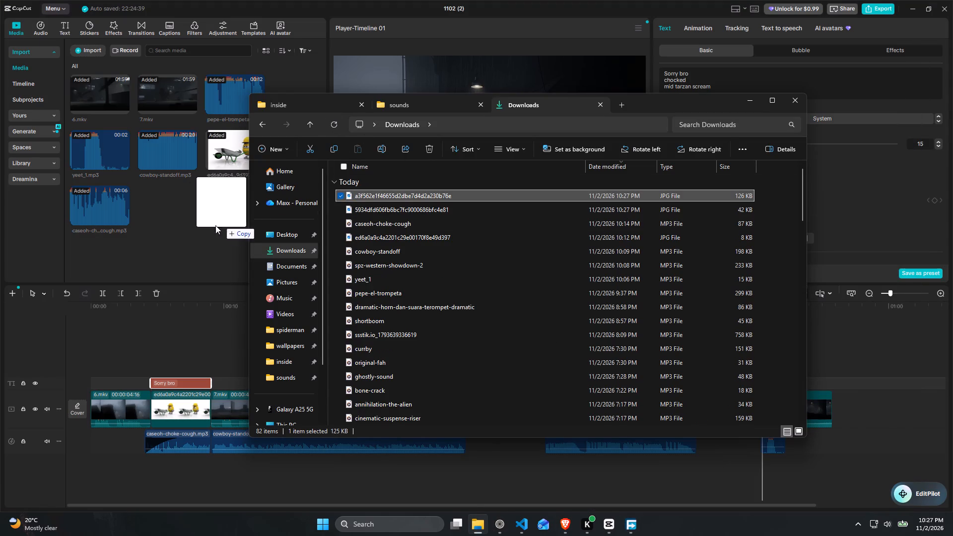
{"action": "left_click_drag", "start_coordinate": [215, 225], "coordinate": [207, 233]}
Place the matador photo on a new track above the 7.mkv clip, starting at the playhead at 00:00:50:15.
{"action": "left_click_drag", "start_coordinate": [165, 211], "coordinate": [165, 210]}
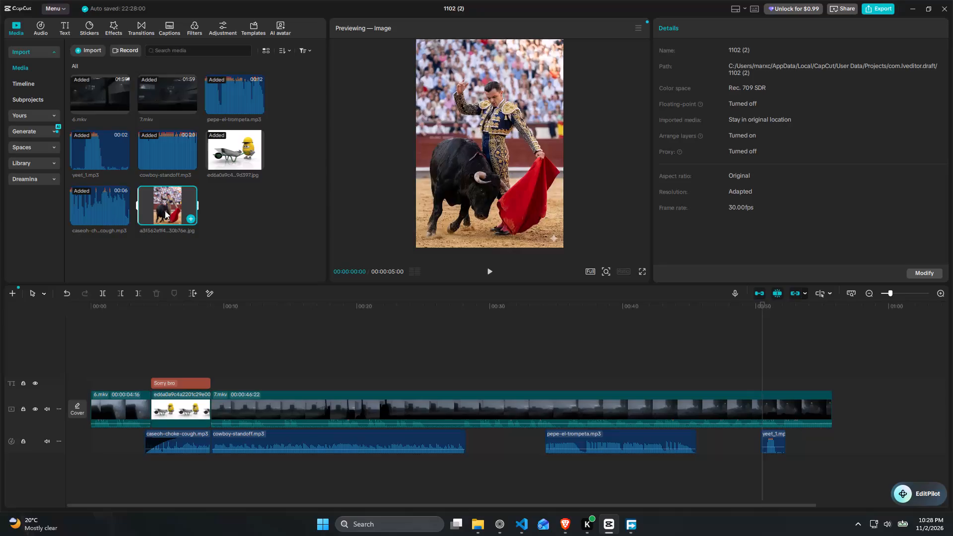
{"action": "left_click_drag", "start_coordinate": [165, 210], "coordinate": [756, 372]}
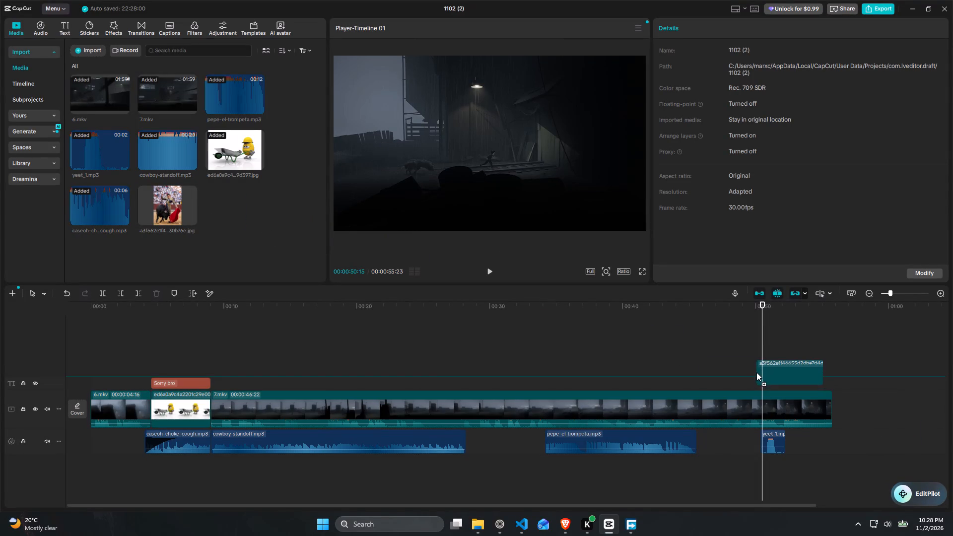
{"action": "left_click_drag", "start_coordinate": [756, 372], "coordinate": [759, 378]}
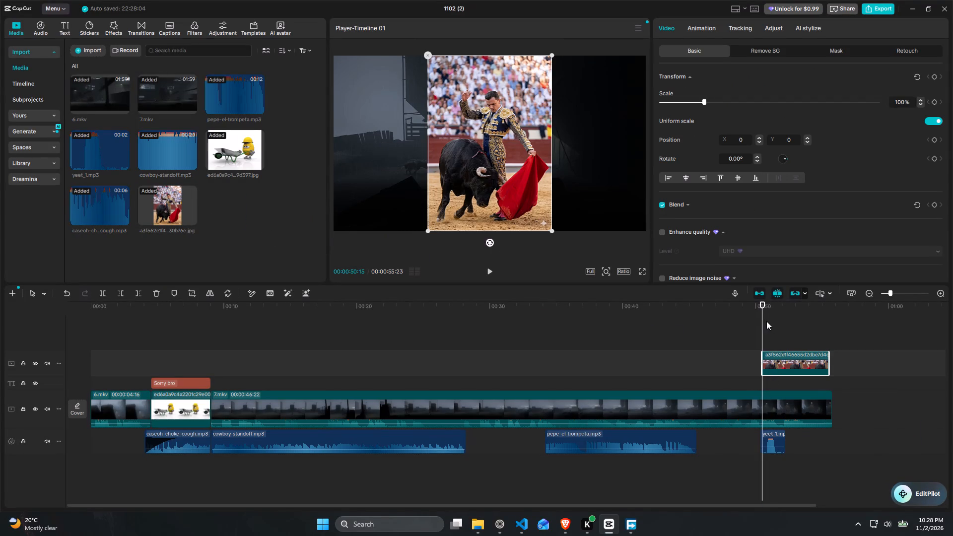
Shift the matador photo to start at about 52 seconds, where yeet_1.mp3 ends, playing the section to check its timing.
{"action": "left_click", "coordinate": [742, 304]}
{"action": "key", "text": "space"}
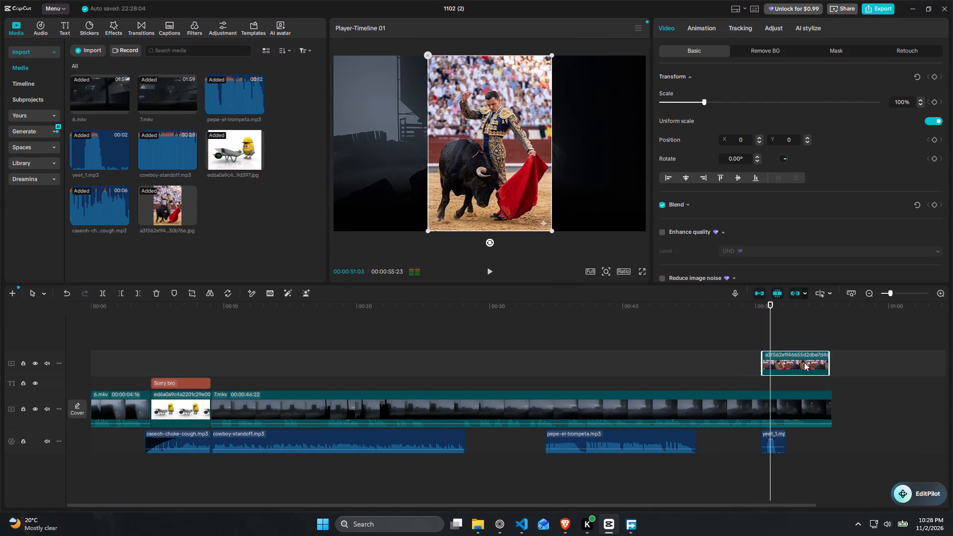
{"action": "key", "text": "space"}
{"action": "left_click_drag", "start_coordinate": [800, 364], "coordinate": [819, 370]}
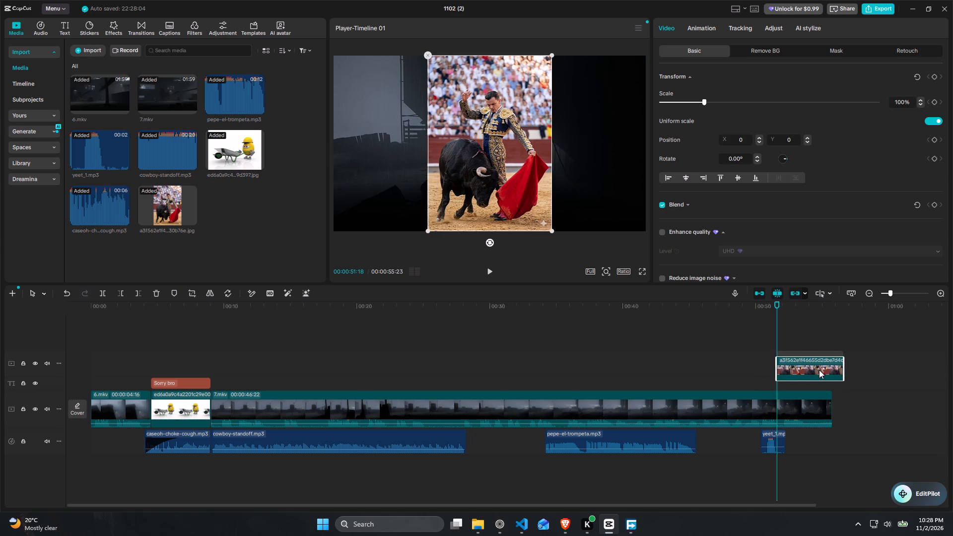
{"action": "left_click_drag", "start_coordinate": [819, 370], "coordinate": [824, 376]}
{"action": "left_click_drag", "start_coordinate": [814, 364], "coordinate": [815, 375]}
{"action": "key", "text": "space"}
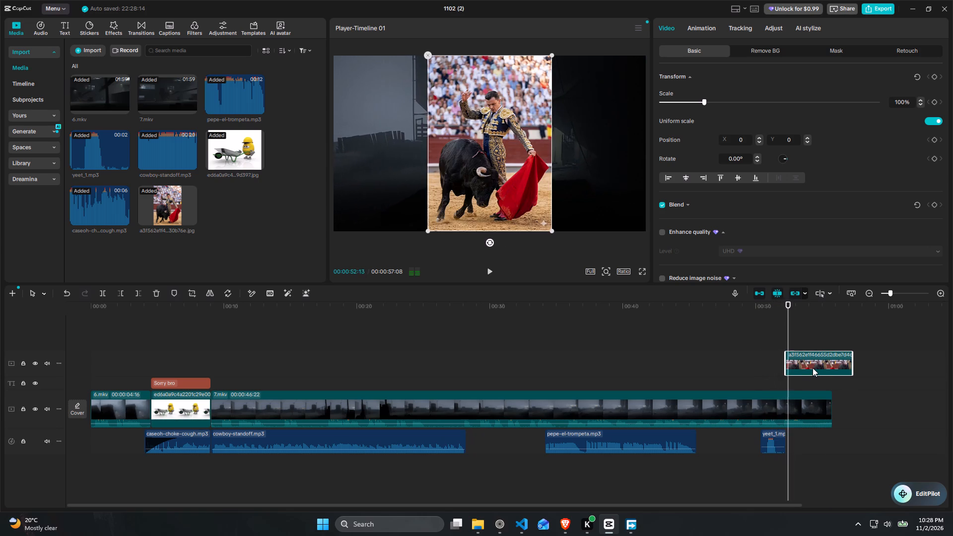
{"action": "key", "text": "space"}
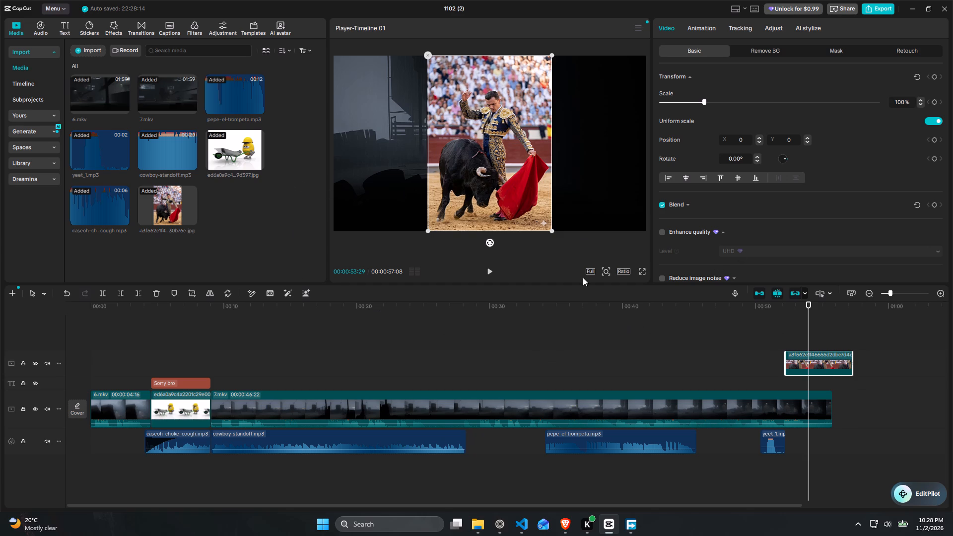
Change the project's aspect ratio to 9:16.
{"action": "left_click", "coordinate": [617, 269]}
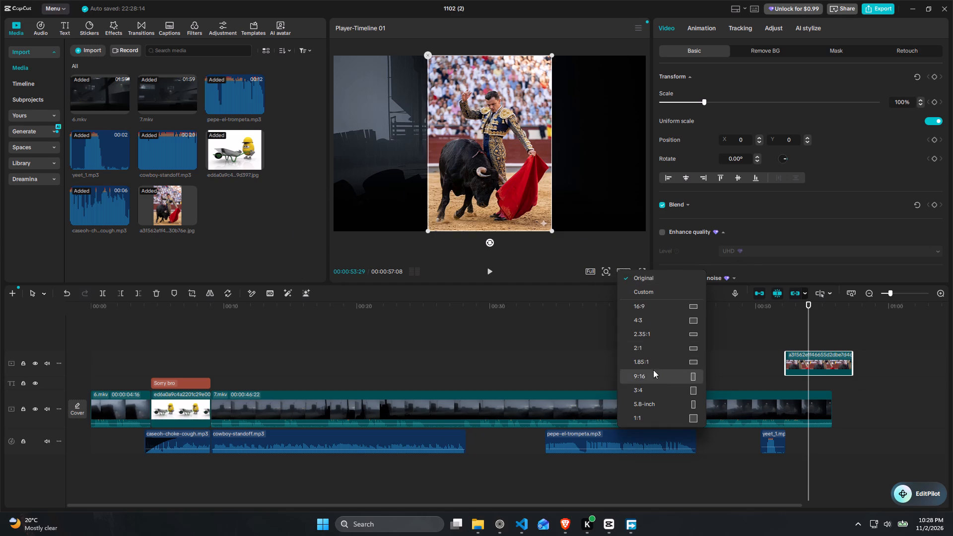
{"action": "left_click", "coordinate": [651, 374]}
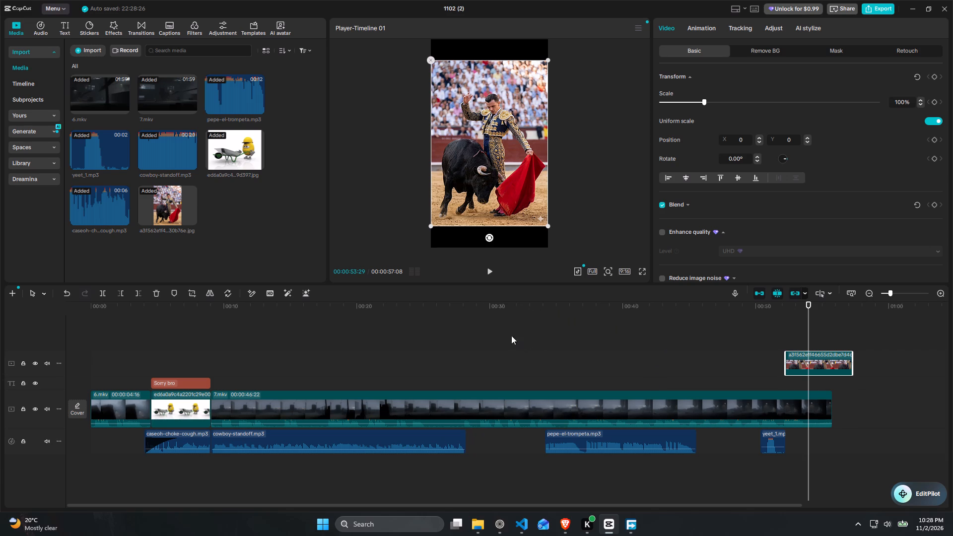
Play the opening of the timeline and set the scale of the 6.mkv clip to 160%.
{"action": "left_click_drag", "start_coordinate": [107, 306], "coordinate": [68, 307]}
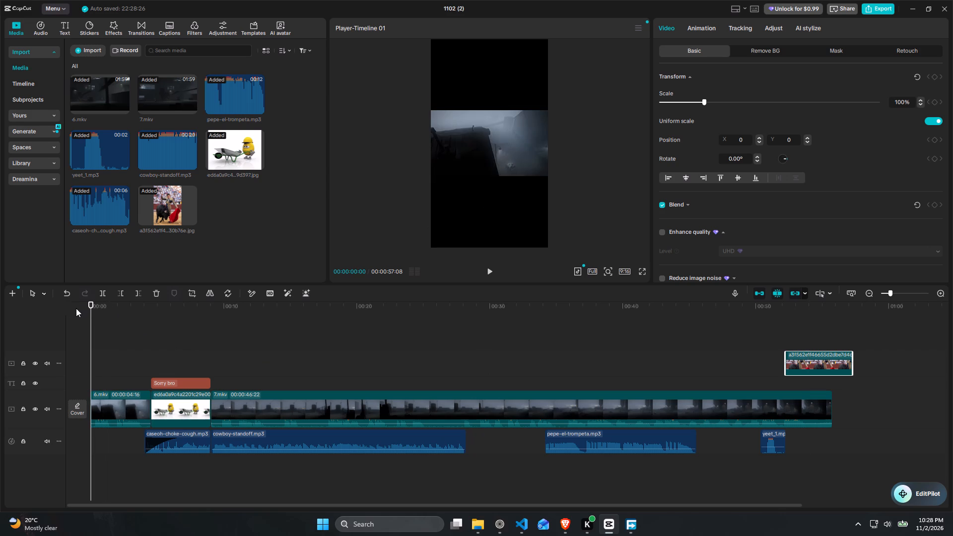
{"action": "key", "text": "space"}
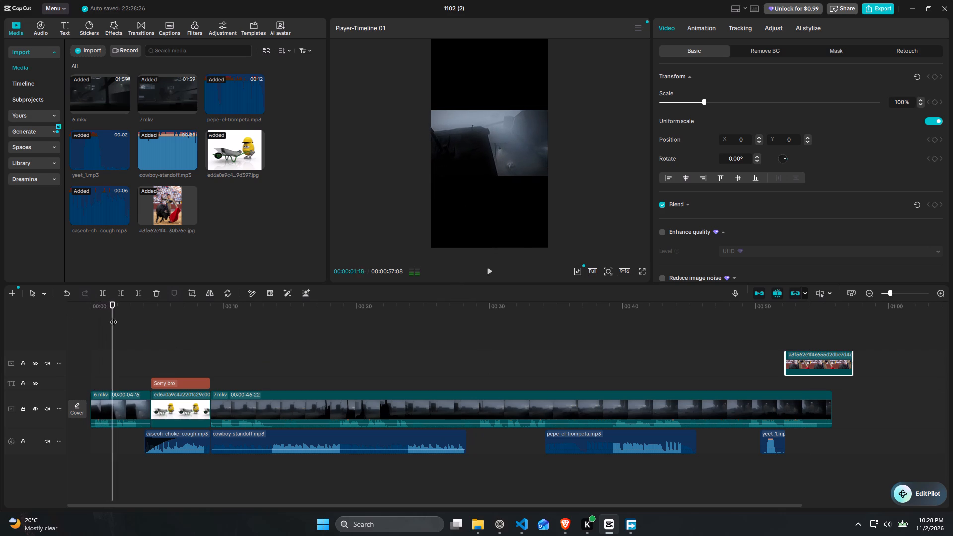
{"action": "key", "text": "space"}
{"action": "left_click", "coordinate": [503, 146]}
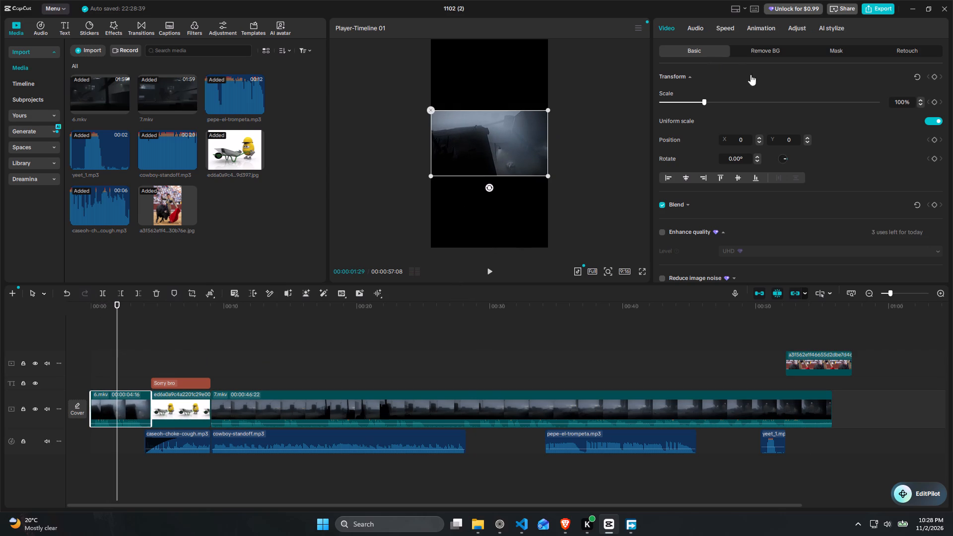
{"action": "left_click", "coordinate": [901, 100]}
{"action": "key", "text": "BackSpace"}
{"action": "key", "text": "6"}
{"action": "key", "text": "Return"}
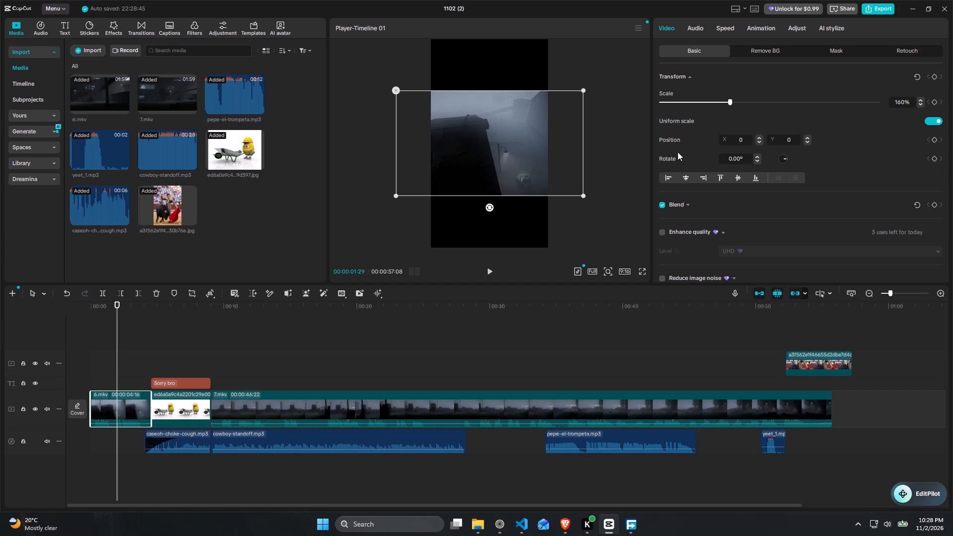
Set the scale of the 7.mkv clip to 160%.
{"action": "left_click", "coordinate": [257, 405]}
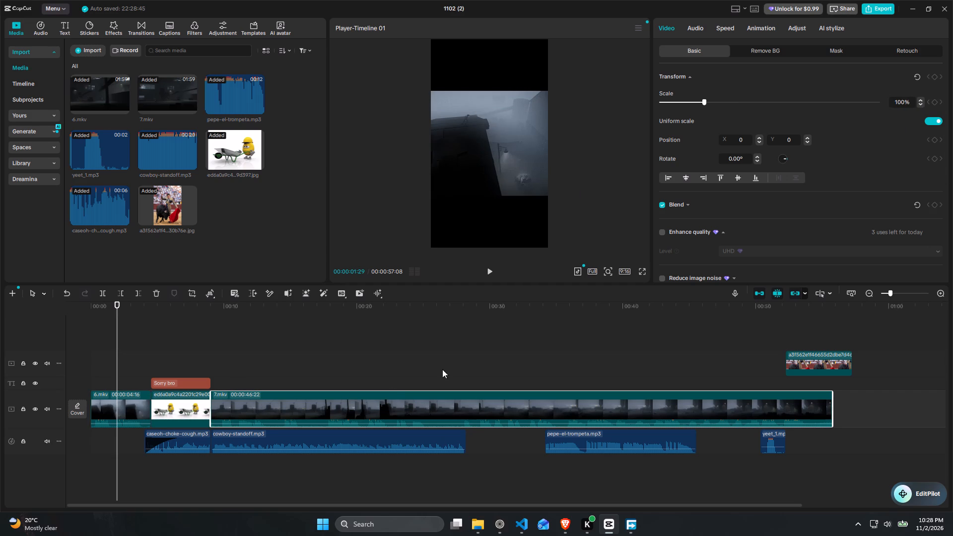
{"action": "left_click", "coordinate": [902, 102]}
{"action": "key", "text": "BackSpace"}
{"action": "key", "text": "6"}
{"action": "key", "text": "Return"}
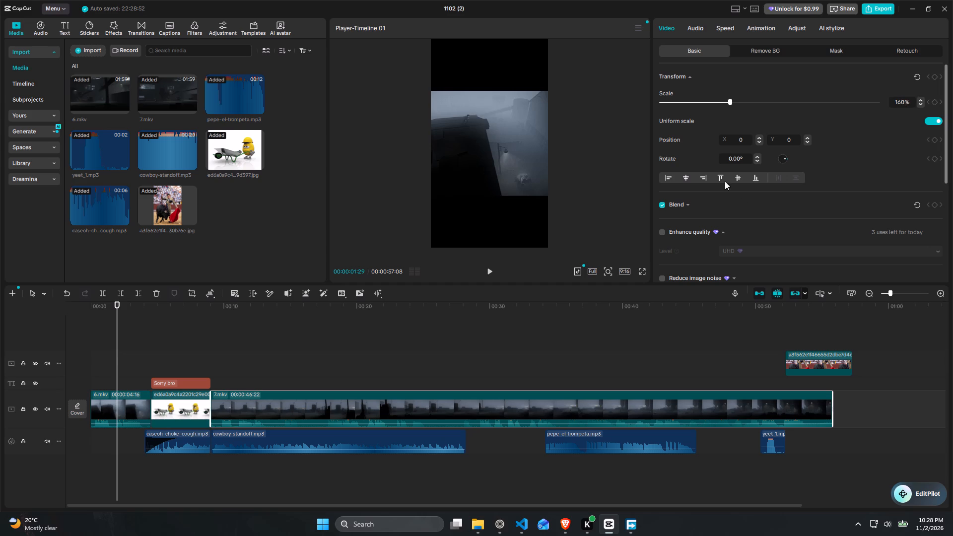
Move the "Sorry bro" caption onto the white picture above the wheelbarrow, enlarge it slightly, and play that section to check it.
{"action": "left_click", "coordinate": [182, 405]}
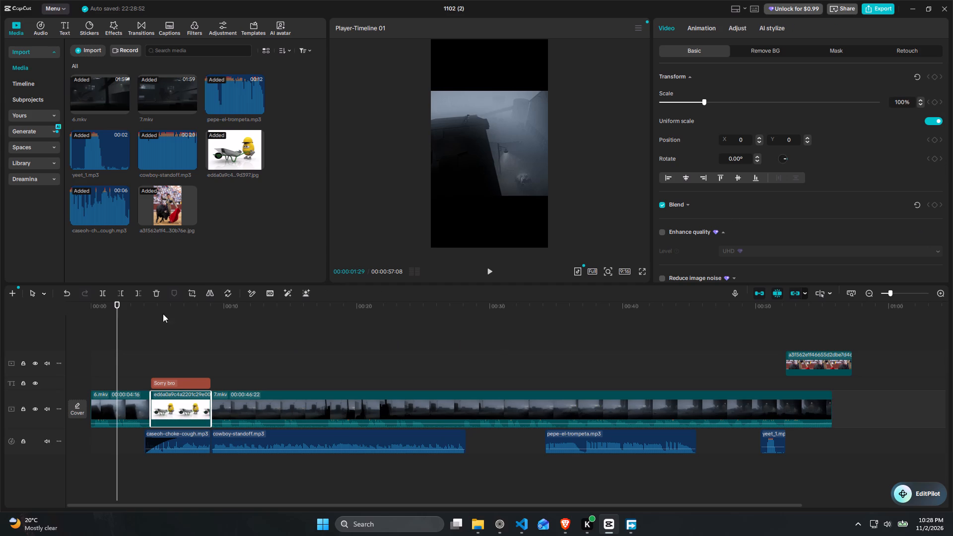
{"action": "left_click", "coordinate": [162, 312]}
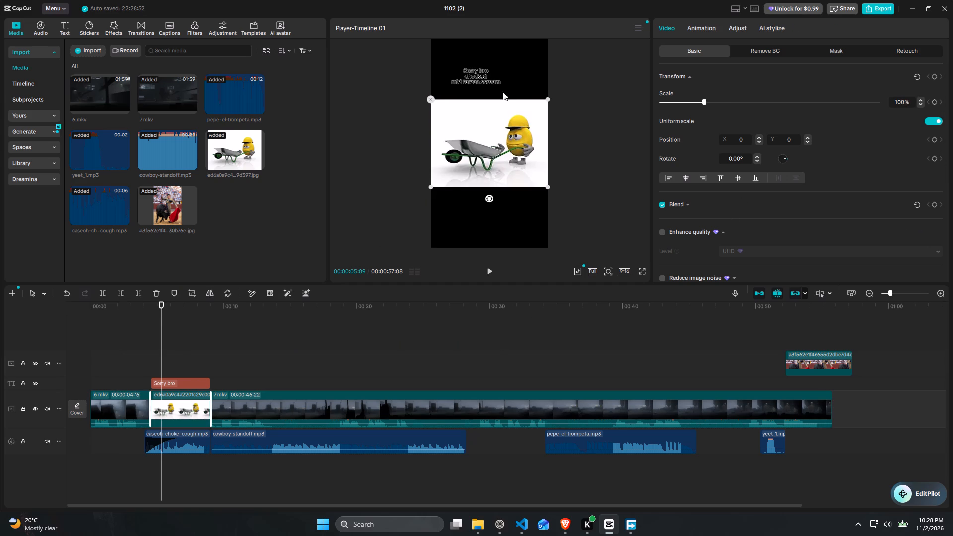
{"action": "left_click", "coordinate": [478, 72]}
{"action": "left_click_drag", "start_coordinate": [478, 72], "coordinate": [476, 118]}
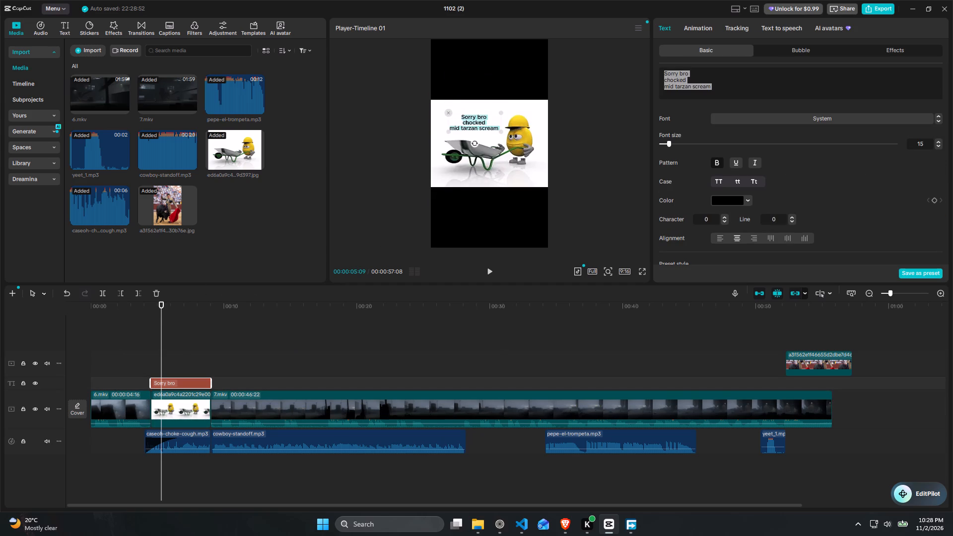
{"action": "left_click_drag", "start_coordinate": [476, 118], "coordinate": [476, 117]}
{"action": "left_click_drag", "start_coordinate": [499, 131], "coordinate": [505, 138]}
{"action": "left_click", "coordinate": [512, 183]}
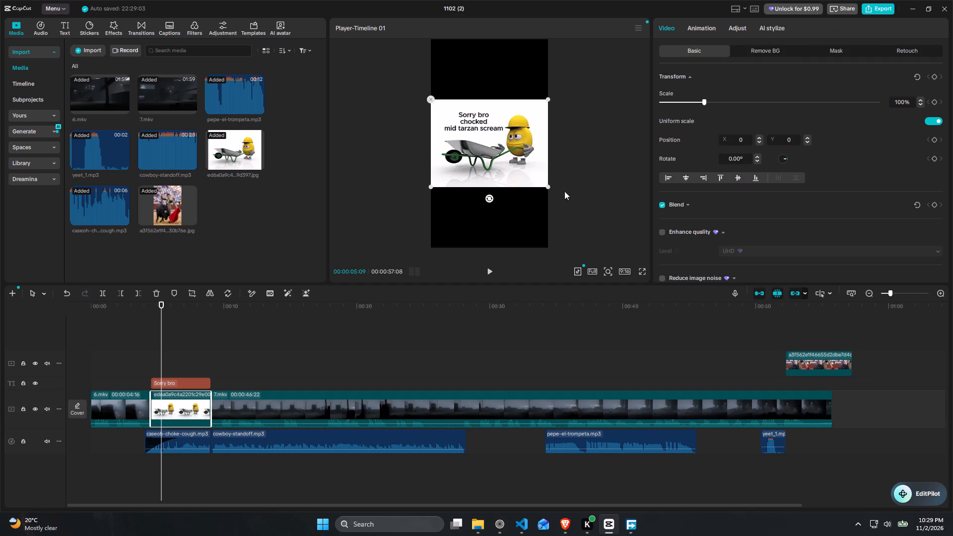
{"action": "left_click", "coordinate": [126, 310]}
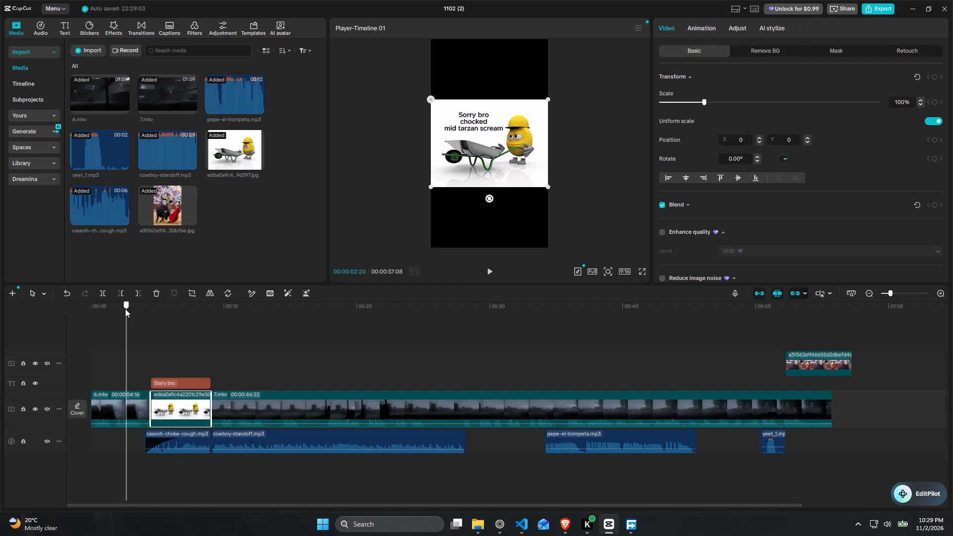
{"action": "key", "text": "space"}
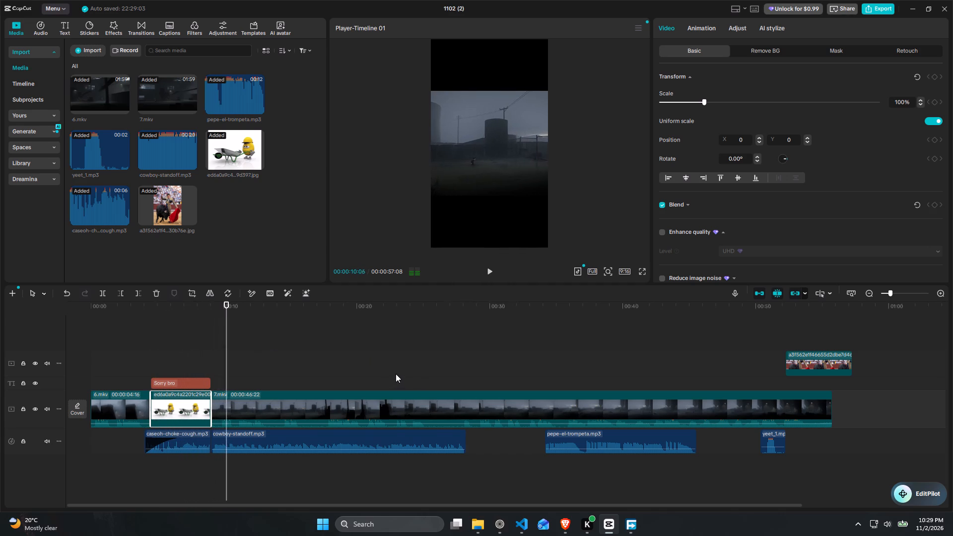
{"action": "key", "text": "space"}
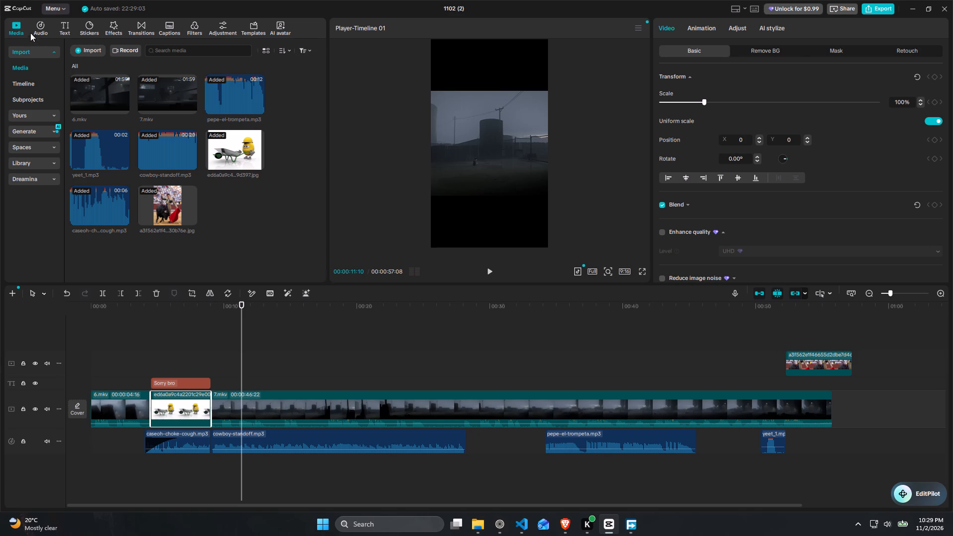
Add a default text clip on a new track above the matador photo's track, starting at 00:00.
{"action": "left_click", "coordinate": [60, 26]}
{"action": "left_click_drag", "start_coordinate": [86, 61], "coordinate": [129, 85]}
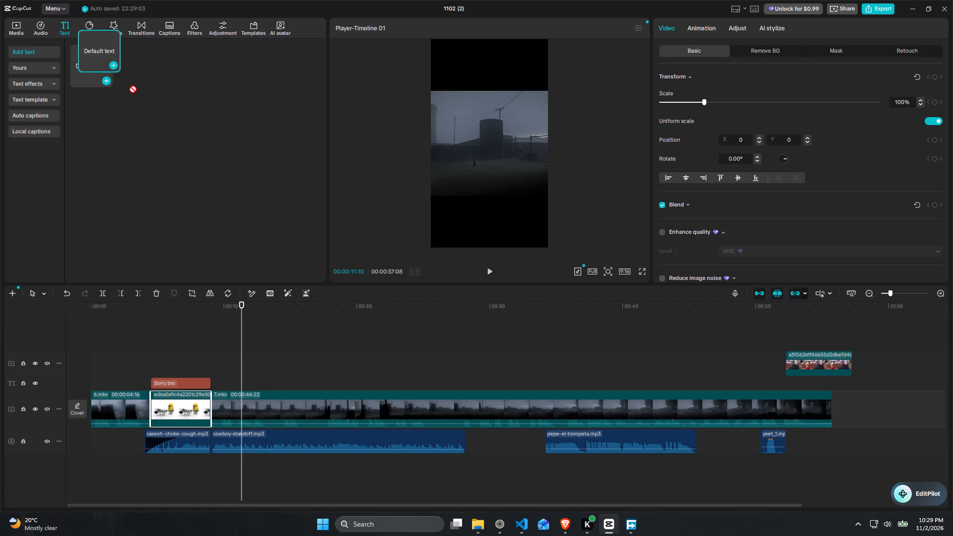
{"action": "left_click_drag", "start_coordinate": [129, 85], "coordinate": [106, 367]}
{"action": "left_click_drag", "start_coordinate": [117, 341], "coordinate": [108, 342]}
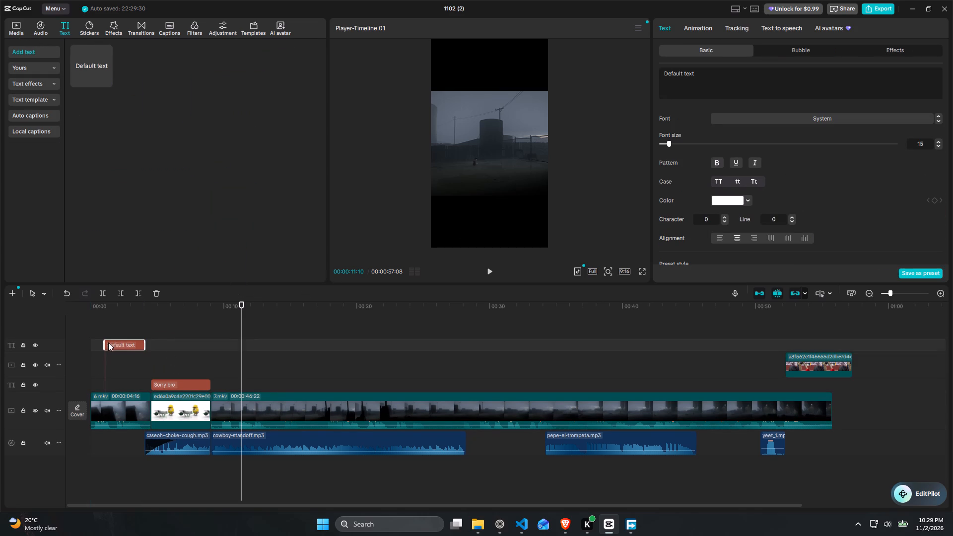
{"action": "left_click_drag", "start_coordinate": [108, 342], "coordinate": [101, 343]}
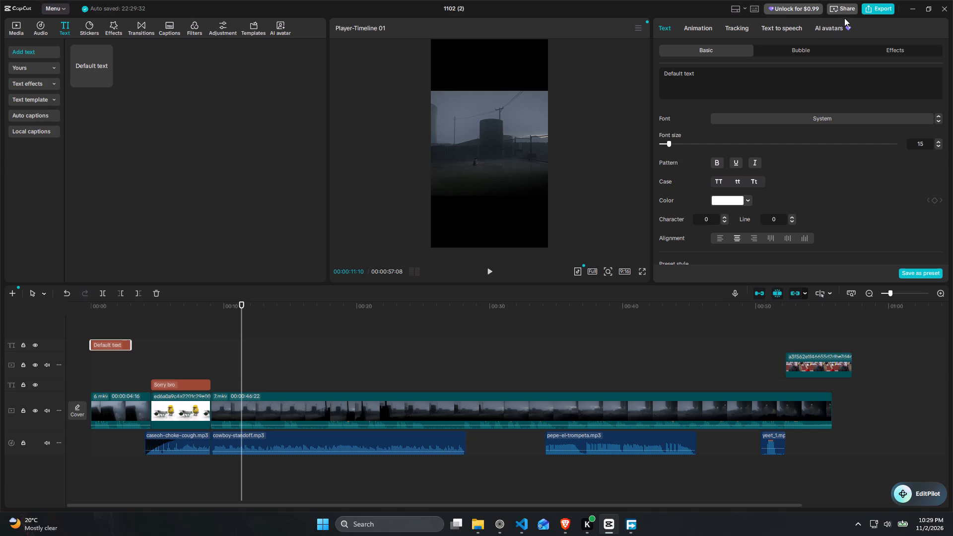
Replace the new text with "ME VS" and "EL PUEGO" on two lines, converted to all uppercase.
{"action": "left_click_drag", "start_coordinate": [705, 75], "coordinate": [632, 70]}
{"action": "type", "text": "me"}
{"action": "key", "text": "space"}
{"action": "type", "text": "vs"}
{"action": "key", "text": "space"}
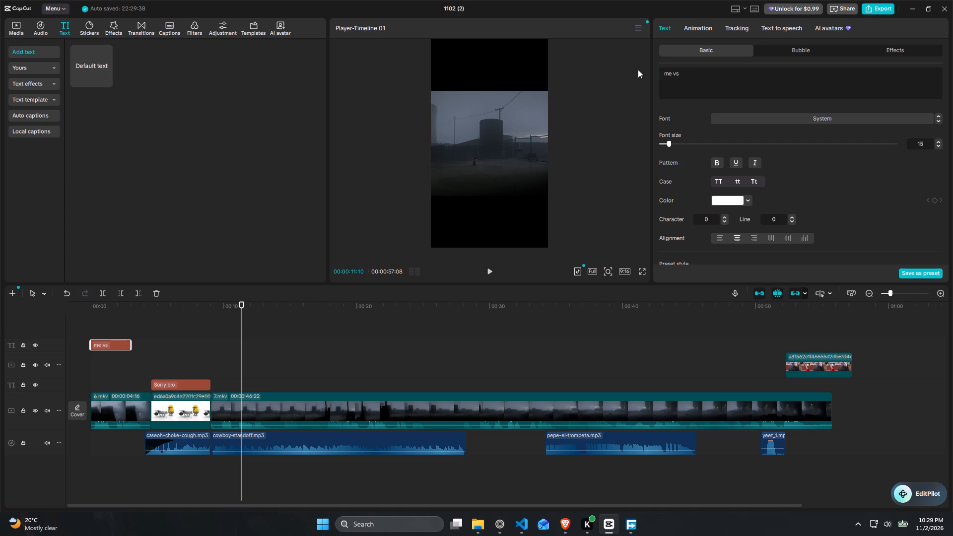
{"action": "key", "text": "Return"}
{"action": "key", "text": "e"}
{"action": "key", "text": "l"}
{"action": "key", "text": "space"}
{"action": "key", "text": "shift+p"}
{"action": "type", "text": "UE"}
{"action": "type", "text": "go"}
{"action": "left_click", "coordinate": [715, 181]}
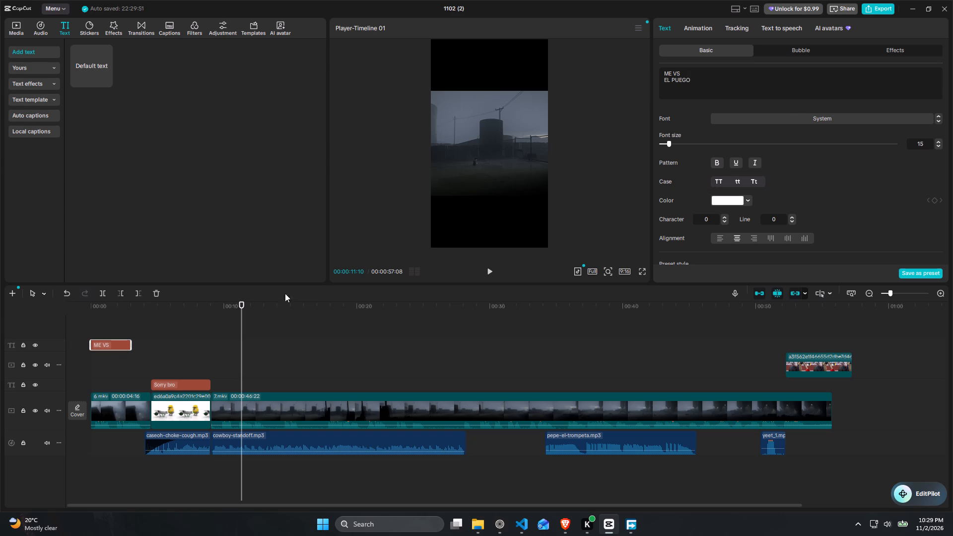
Set the font of the "ME VS EL PUEGO" title to でらすこ.
{"action": "left_click", "coordinate": [804, 114]}
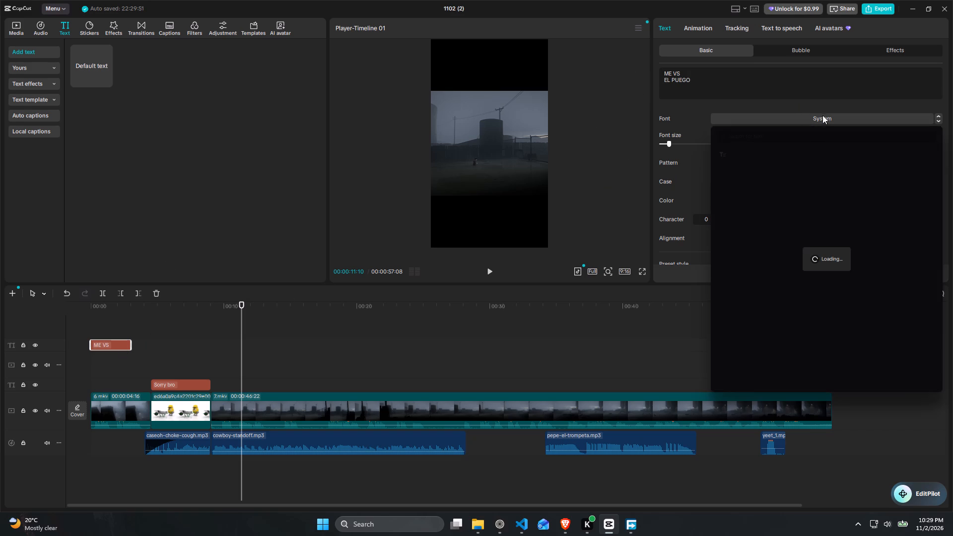
{"action": "left_click", "coordinate": [751, 216]}
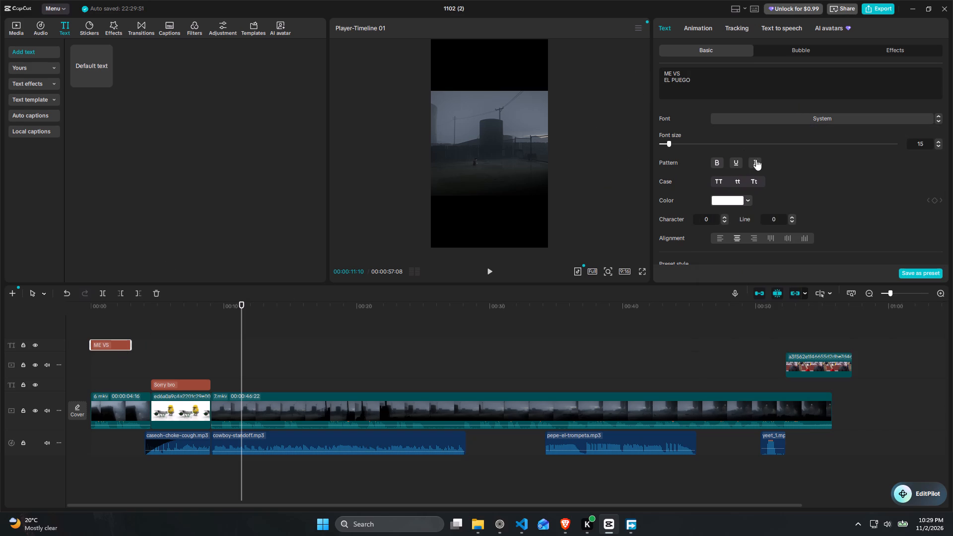
Extend the "ME VS EL PUEGO" title to end with the matador photo at 00:00:57:08.
{"action": "left_click_drag", "start_coordinate": [131, 343], "coordinate": [535, 340]}
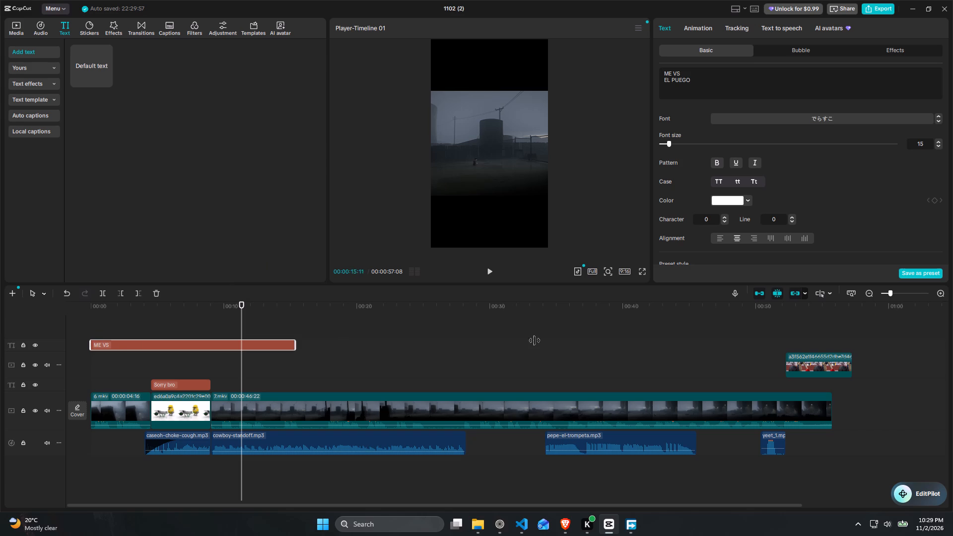
{"action": "left_click_drag", "start_coordinate": [535, 340], "coordinate": [791, 359]}
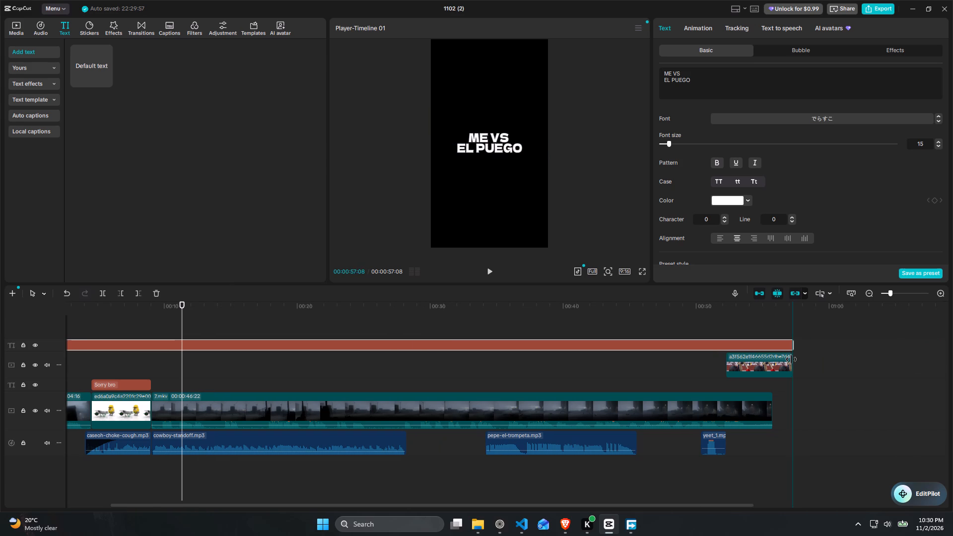
Trim the end of the "ME VS EL PUEGO" title to about one second before the matador photo ends.
{"action": "left_click_drag", "start_coordinate": [791, 359], "coordinate": [776, 359]}
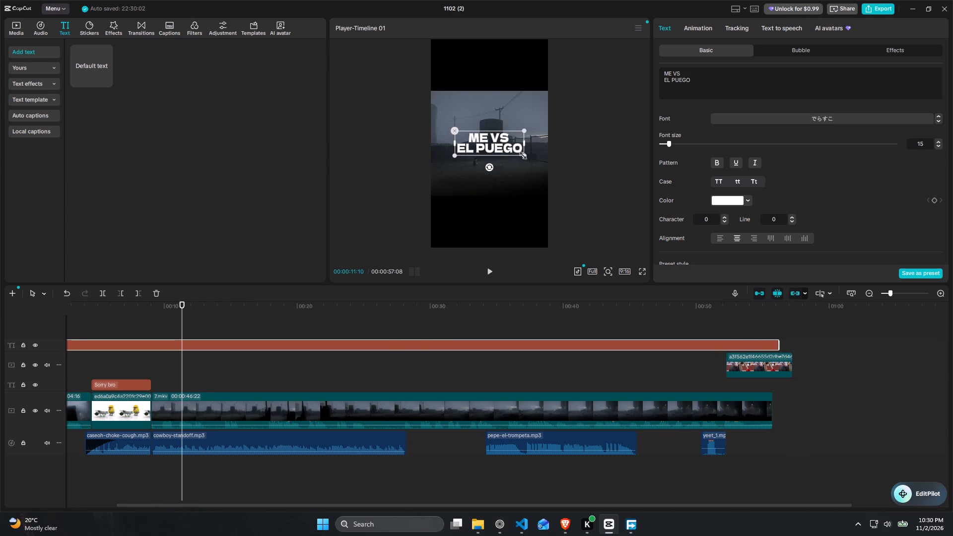
Scale down the "ME VS EL PUEGO" title and place it horizontally centred at the upper edge of the gameplay footage.
{"action": "left_click_drag", "start_coordinate": [521, 154], "coordinate": [515, 149]}
{"action": "left_click_drag", "start_coordinate": [490, 138], "coordinate": [488, 100]}
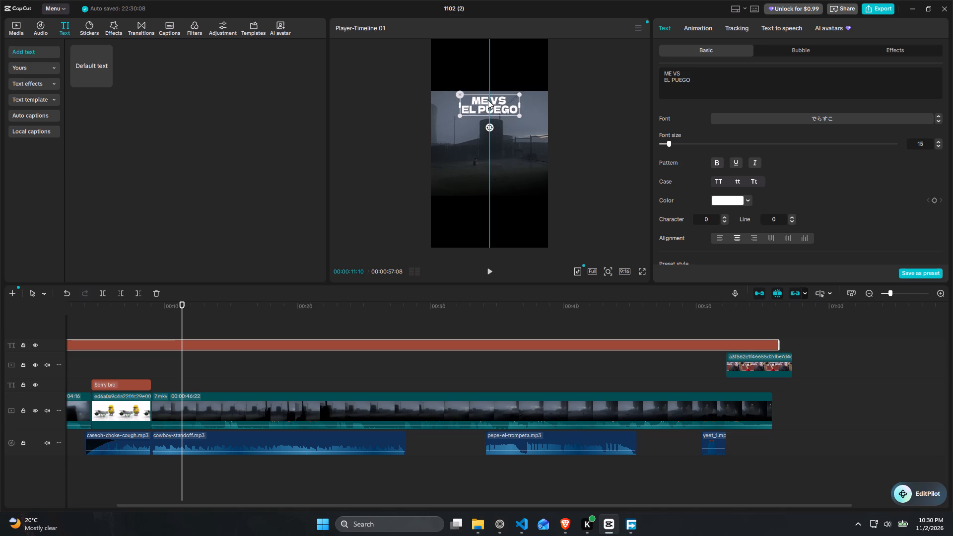
{"action": "left_click_drag", "start_coordinate": [488, 100], "coordinate": [488, 100]}
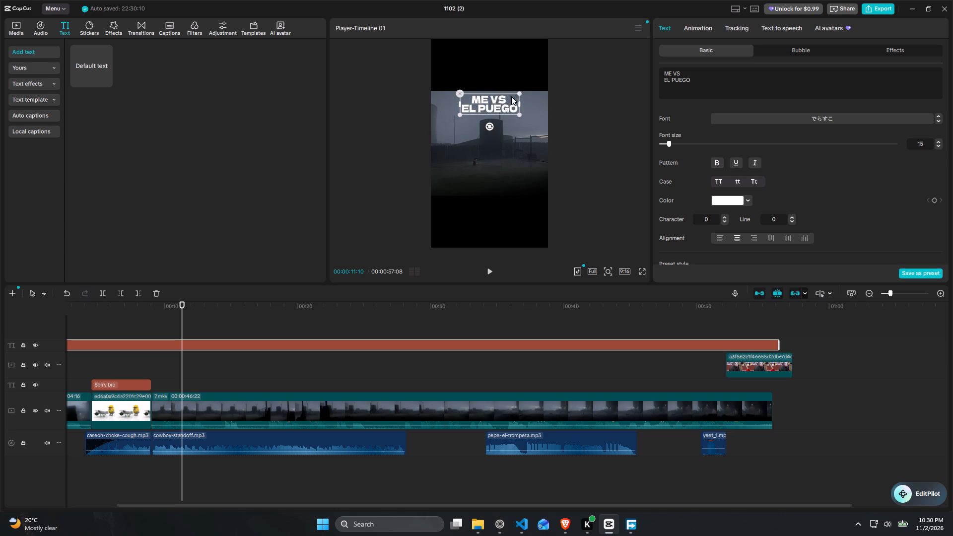
{"action": "left_click_drag", "start_coordinate": [518, 116], "coordinate": [502, 109]}
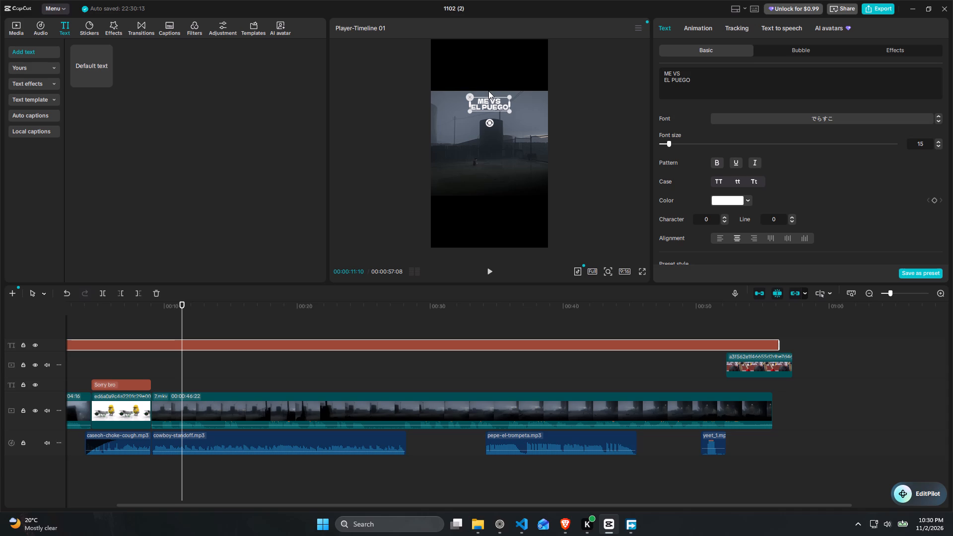
{"action": "left_click_drag", "start_coordinate": [491, 103], "coordinate": [490, 102]}
{"action": "left_click_drag", "start_coordinate": [490, 102], "coordinate": [490, 99]}
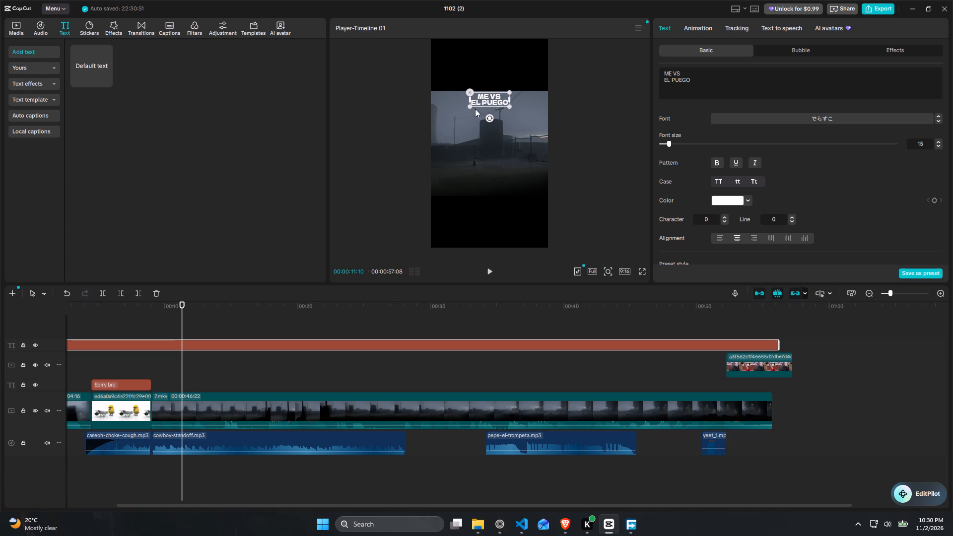
Split the "ME VS EL PUEGO" title at 00:00:04:14, just before the yellow character image begins.
{"action": "left_click_drag", "start_coordinate": [101, 309], "coordinate": [53, 313]}
{"action": "key", "text": "space"}
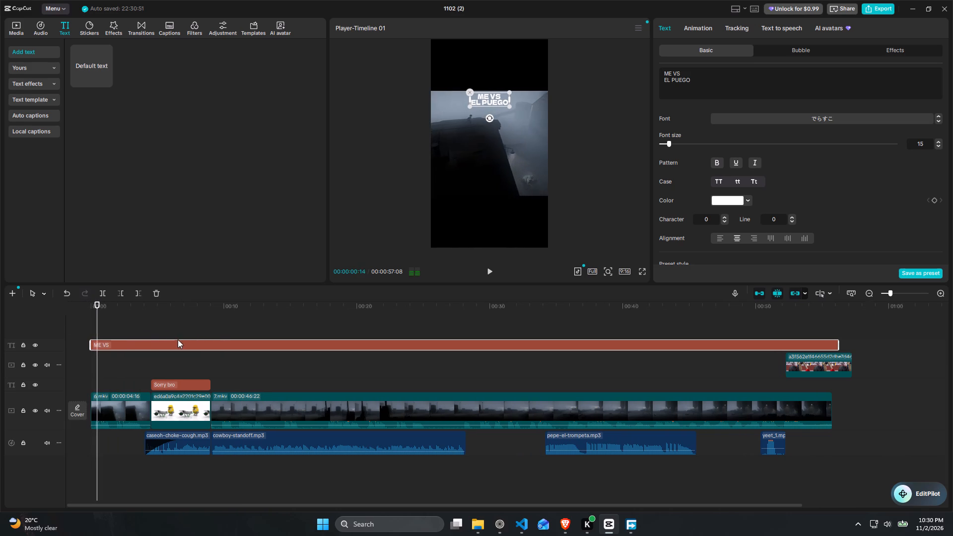
{"action": "key", "text": "space"}
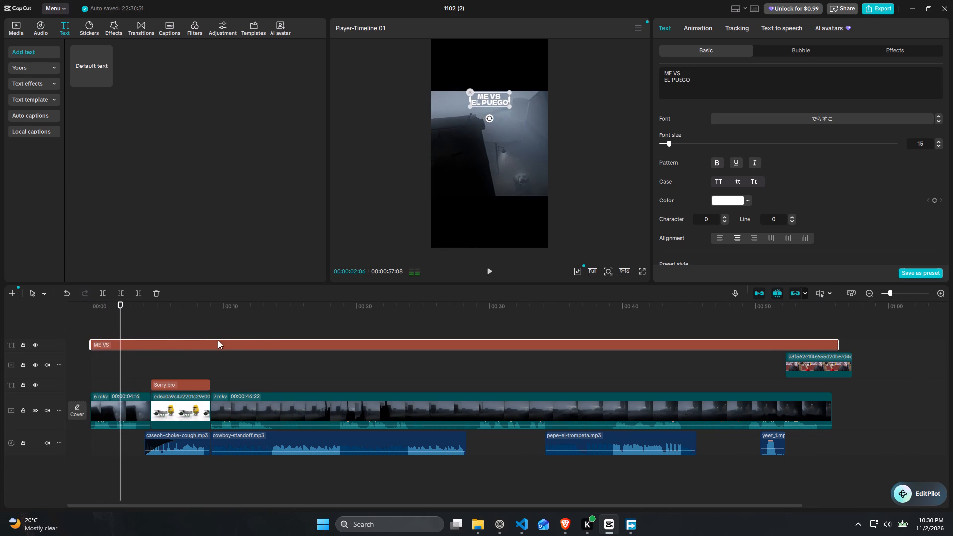
{"action": "key", "text": "space"}
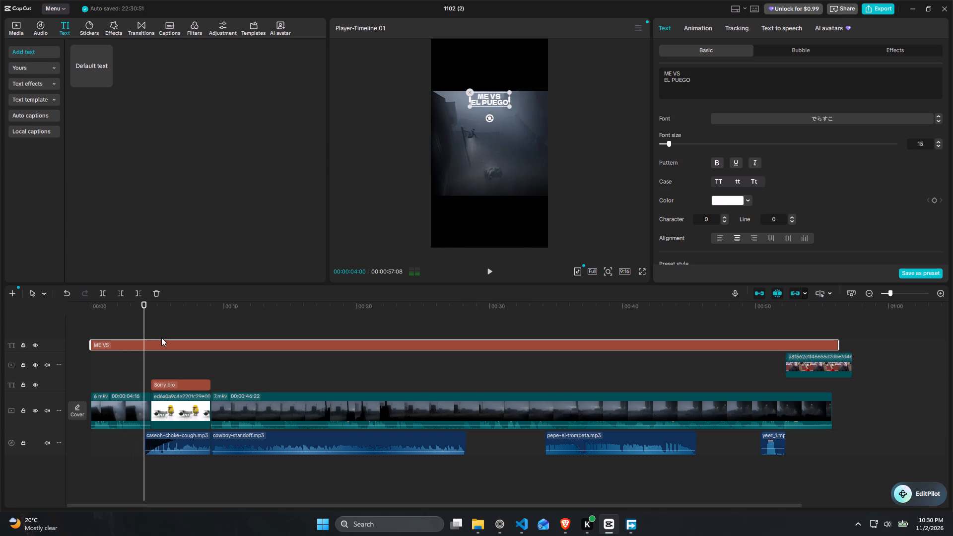
{"action": "key", "text": "space"}
{"action": "key", "text": "space"}
{"action": "key", "text": "space"}
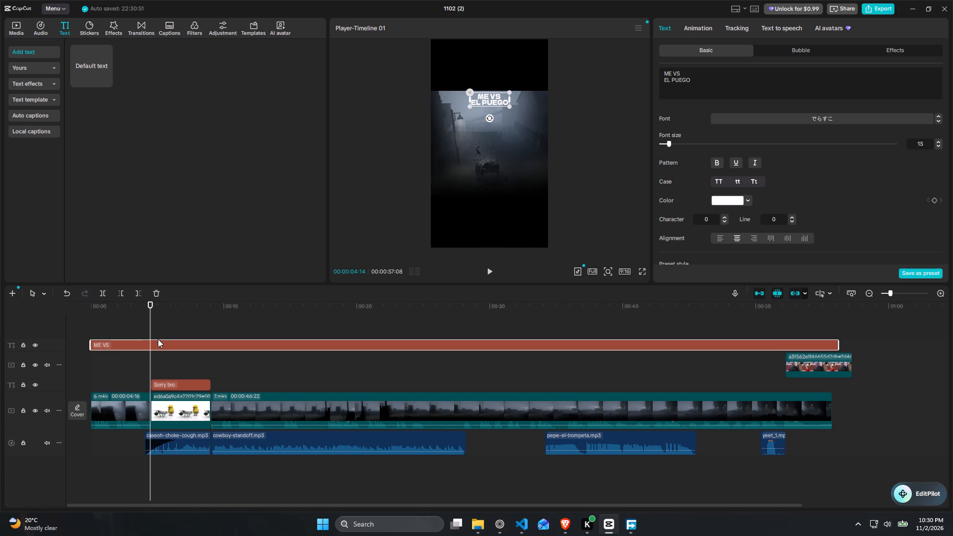
{"action": "left_click", "coordinate": [152, 342]}
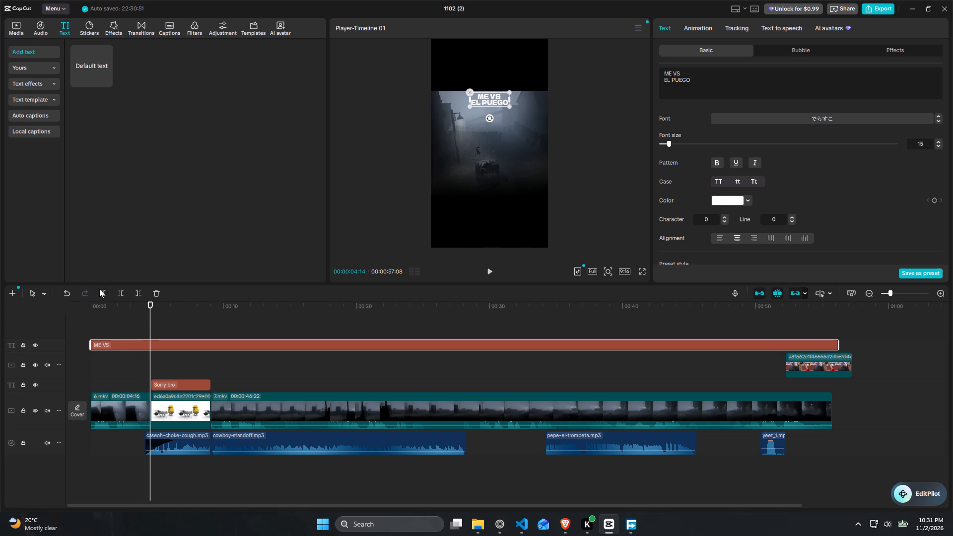
{"action": "left_click", "coordinate": [105, 290]}
Split the title again at 00:00:09:01, where the yellow character image ends, and delete the piece over that image.
{"action": "key", "text": "space"}
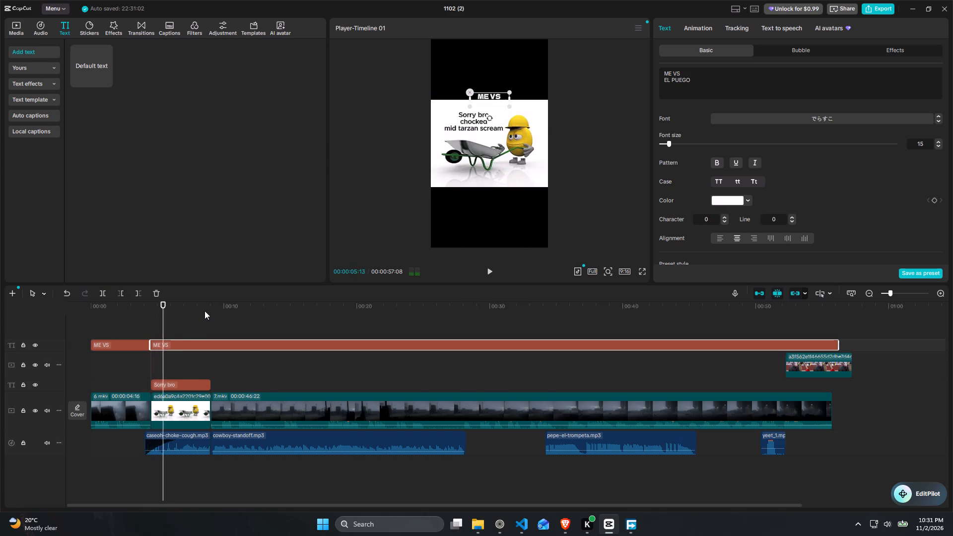
{"action": "left_click", "coordinate": [212, 304]}
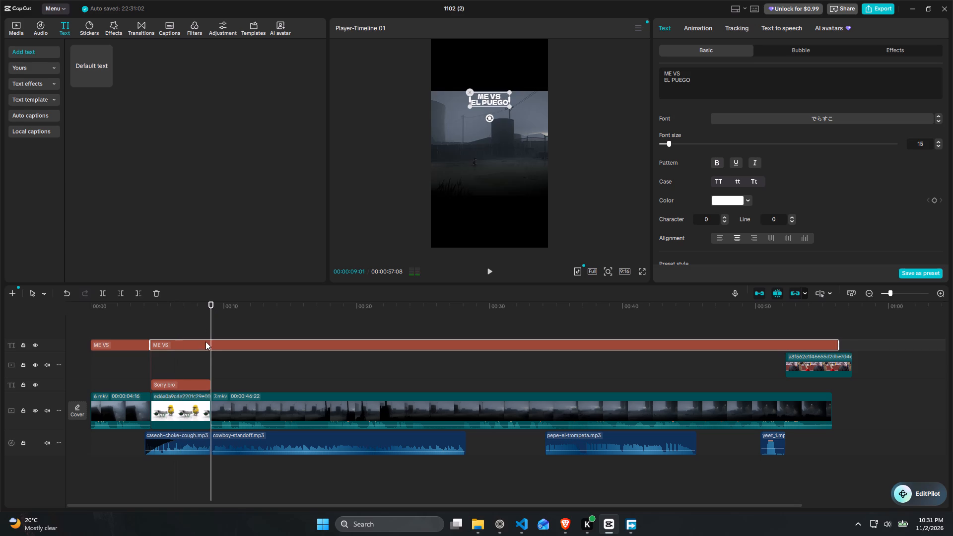
{"action": "left_click", "coordinate": [103, 293]}
{"action": "left_click", "coordinate": [189, 344]}
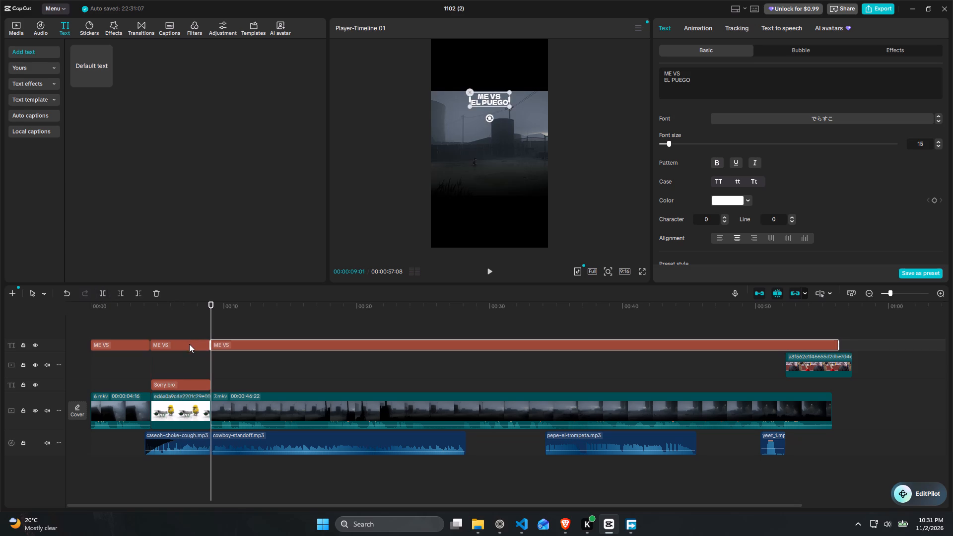
{"action": "key", "text": "Delete"}
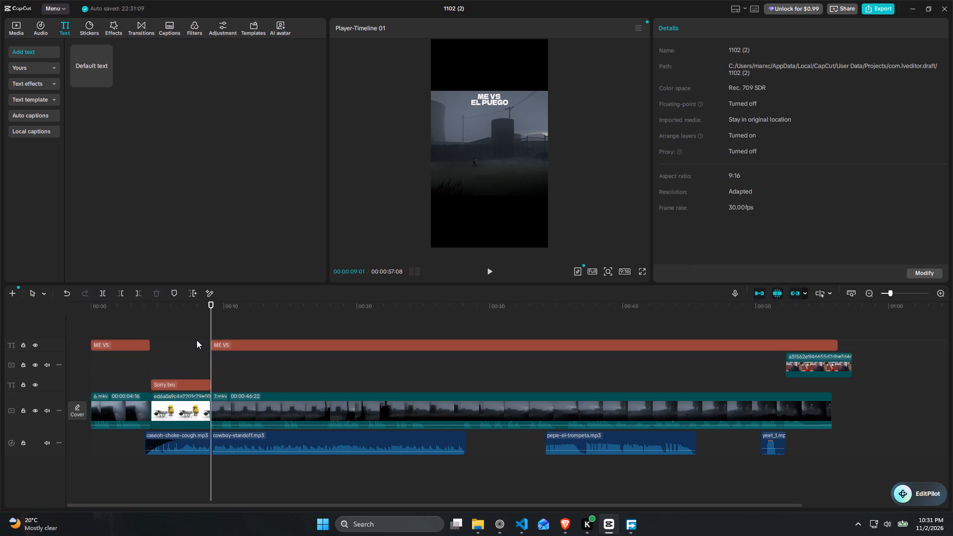
Play back the video from 00:00:09:01 to review the title over the second gameplay clip.
{"action": "key", "text": "space"}
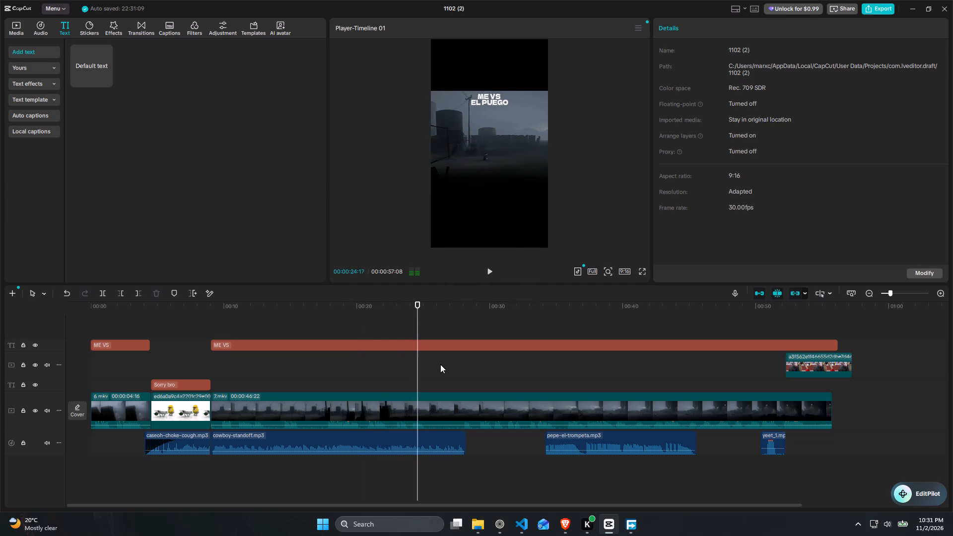
{"action": "key", "text": "space"}
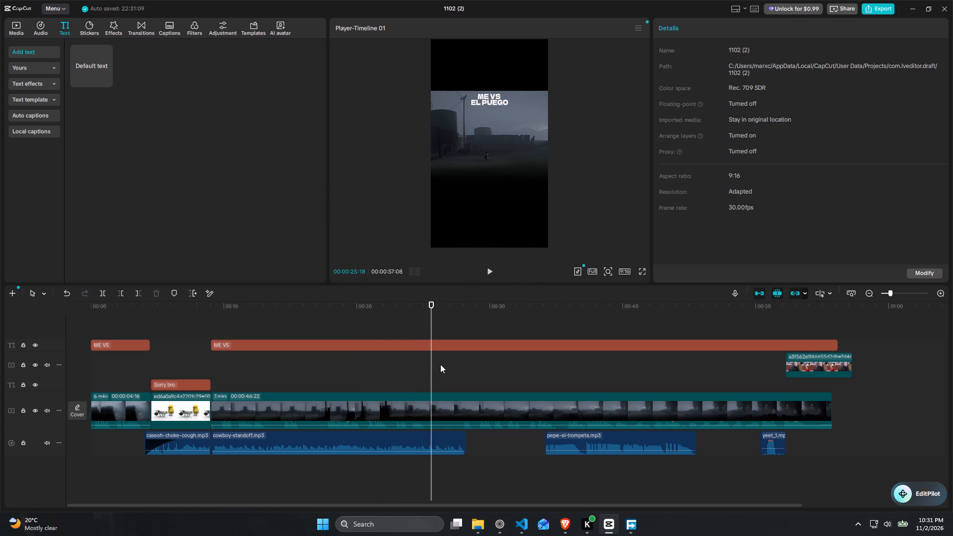
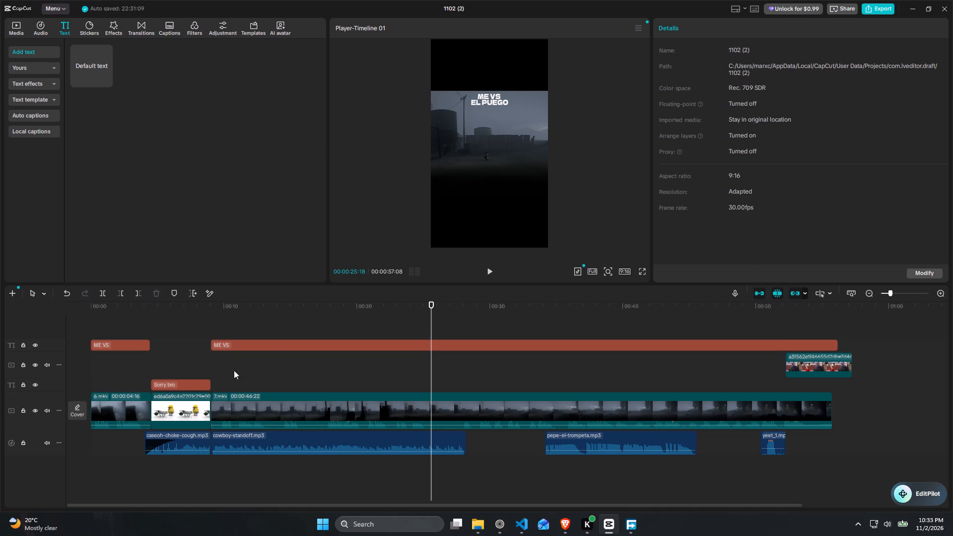
Move both "ME VS EL PUEGO" title pieces down onto the "Sorry bro" text track, on either side of that caption.
{"action": "left_click_drag", "start_coordinate": [134, 345], "coordinate": [142, 390]}
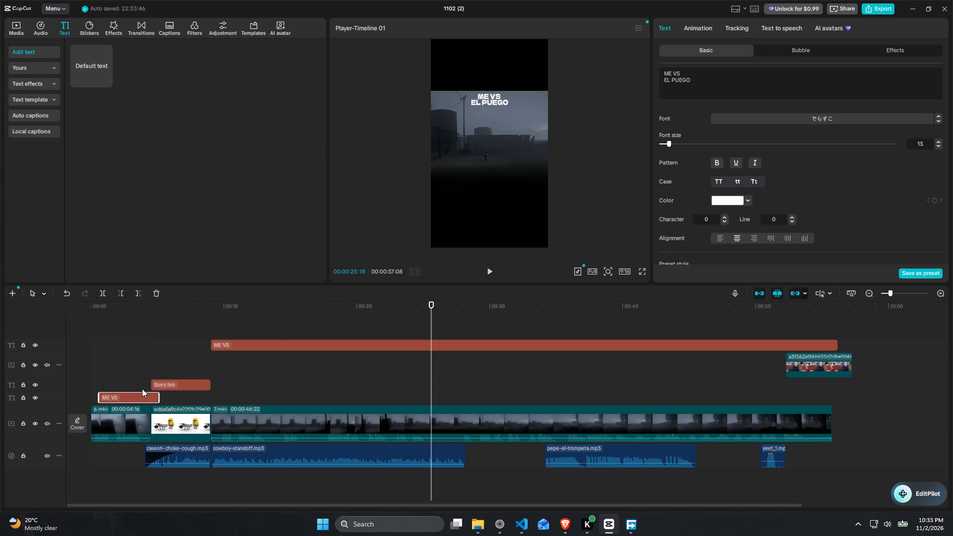
{"action": "left_click_drag", "start_coordinate": [144, 393], "coordinate": [137, 383]}
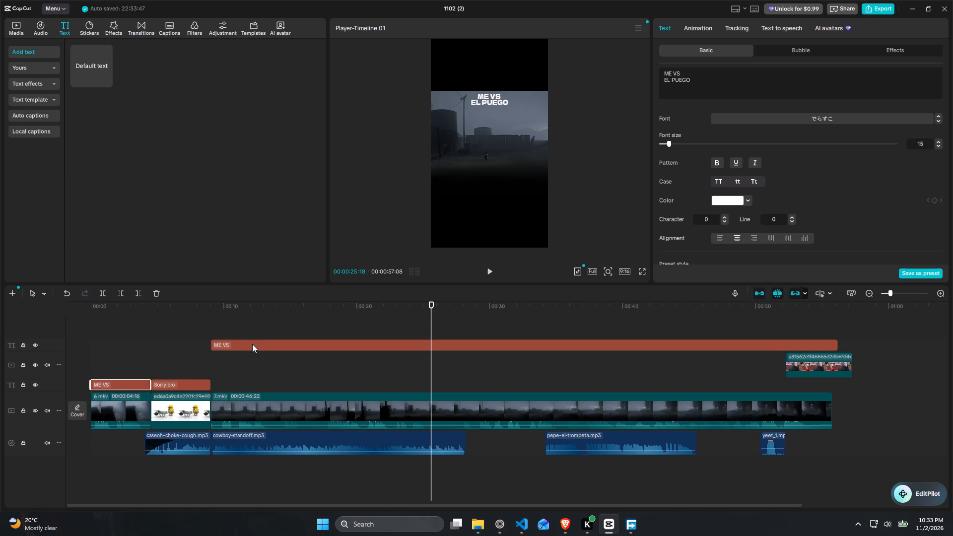
{"action": "left_click_drag", "start_coordinate": [252, 344], "coordinate": [252, 389]}
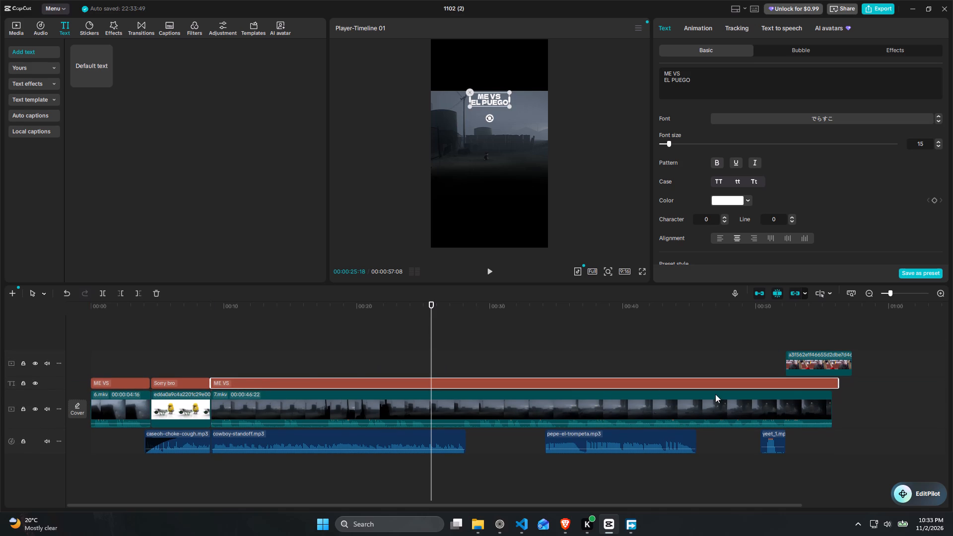
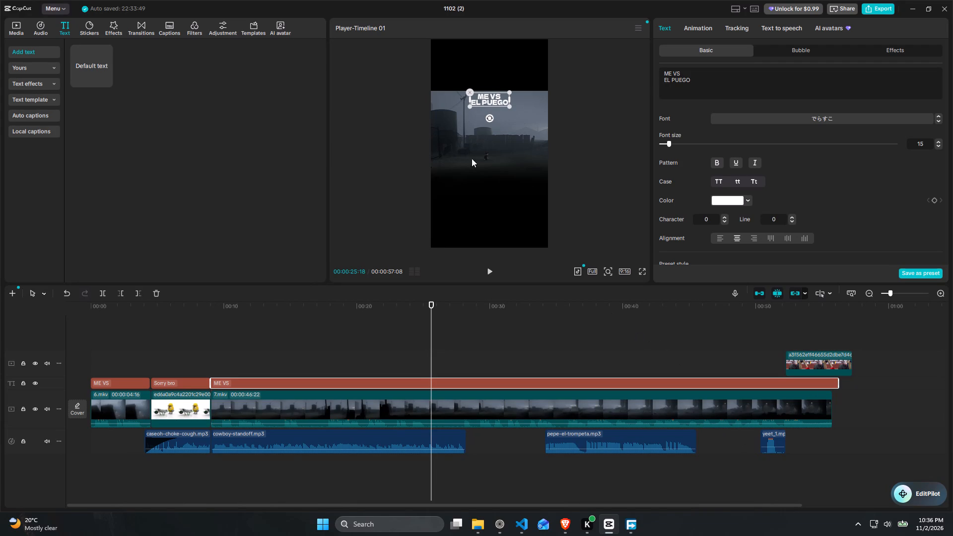
Trim the end of the second "ME VS EL PUEGO" title to line up with the end of the 7.mkv gameplay clip.
{"action": "left_click_drag", "start_coordinate": [837, 386], "coordinate": [830, 385]}
Shift the bullfighter image overlay earlier so it ends together with the 7.mkv gameplay clip, and preview the frame at 00:00:51:08.
{"action": "left_click_drag", "start_coordinate": [820, 360], "coordinate": [810, 359]}
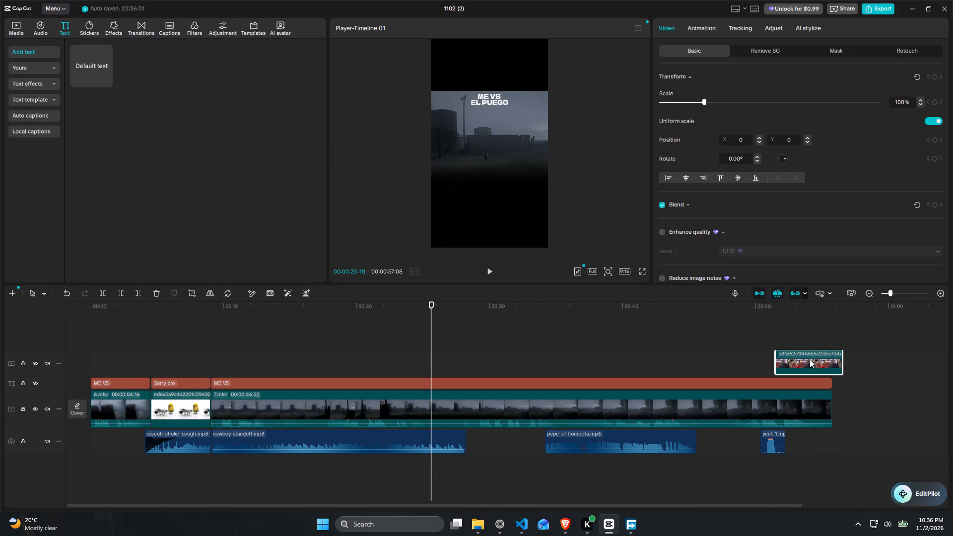
{"action": "left_click_drag", "start_coordinate": [810, 359], "coordinate": [803, 360]}
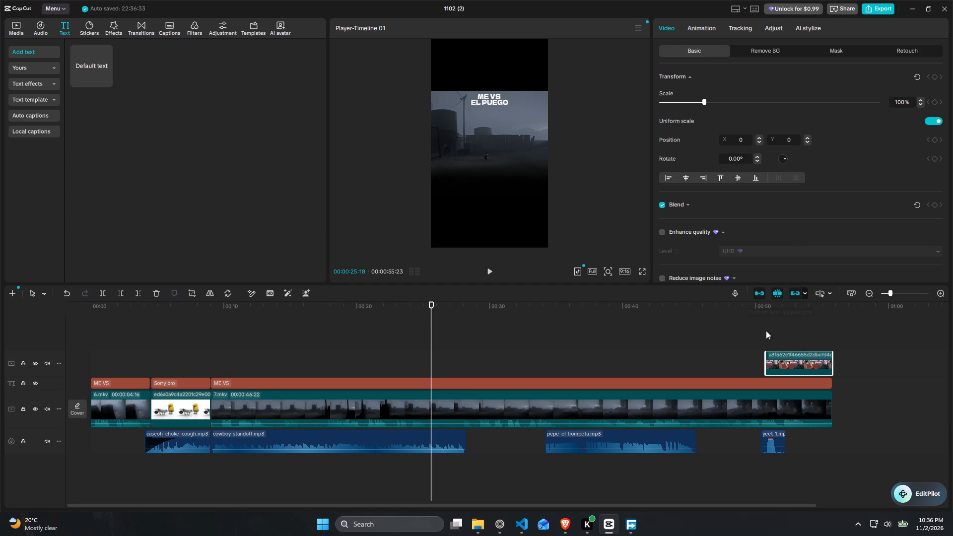
{"action": "left_click", "coordinate": [759, 343]}
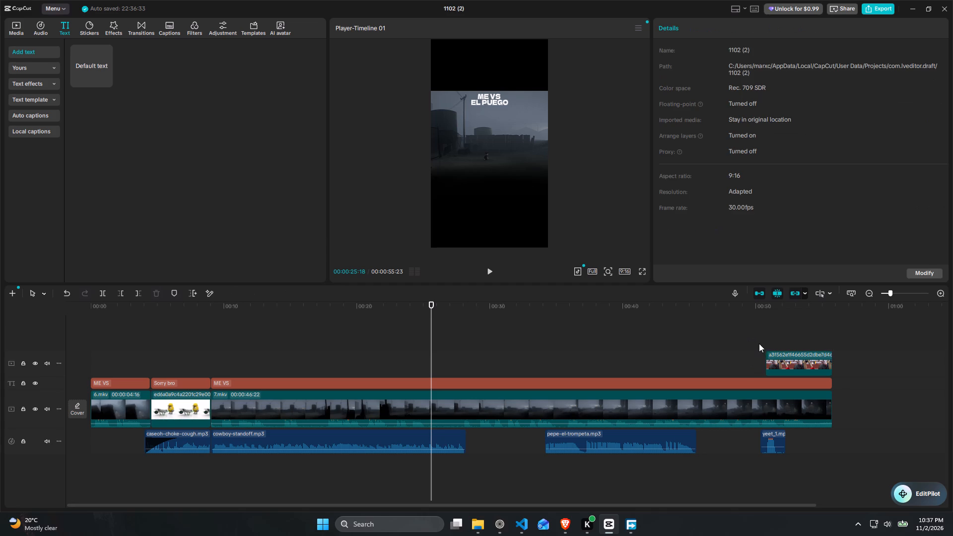
{"action": "left_click", "coordinate": [772, 331]}
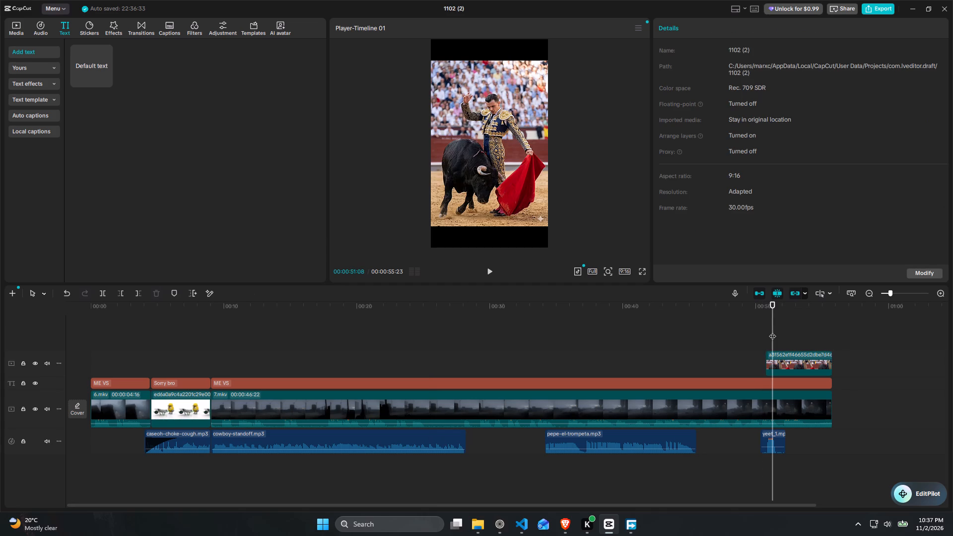
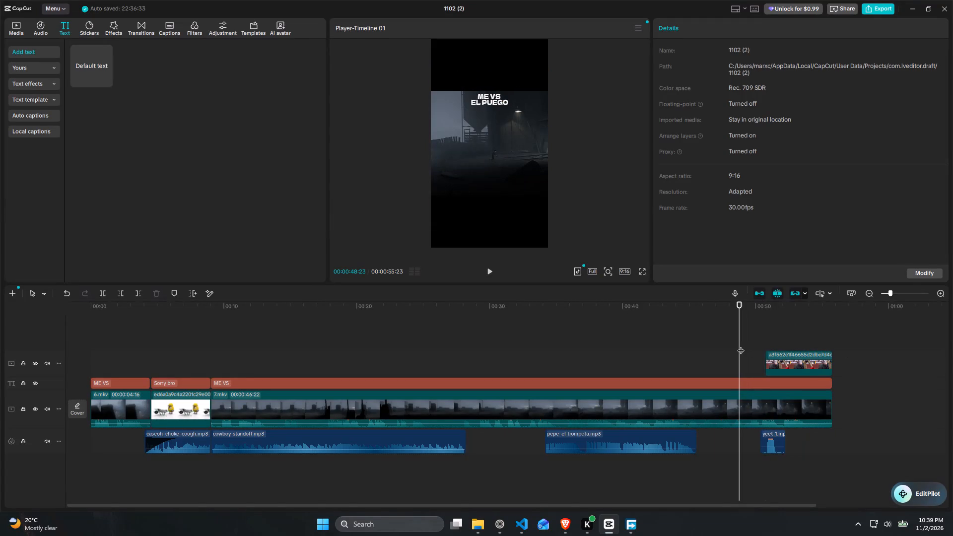
Play through the start of the bullfighter image, then trim its beginning so the overlay starts at about 00:00:52:23.
{"action": "key", "text": "space"}
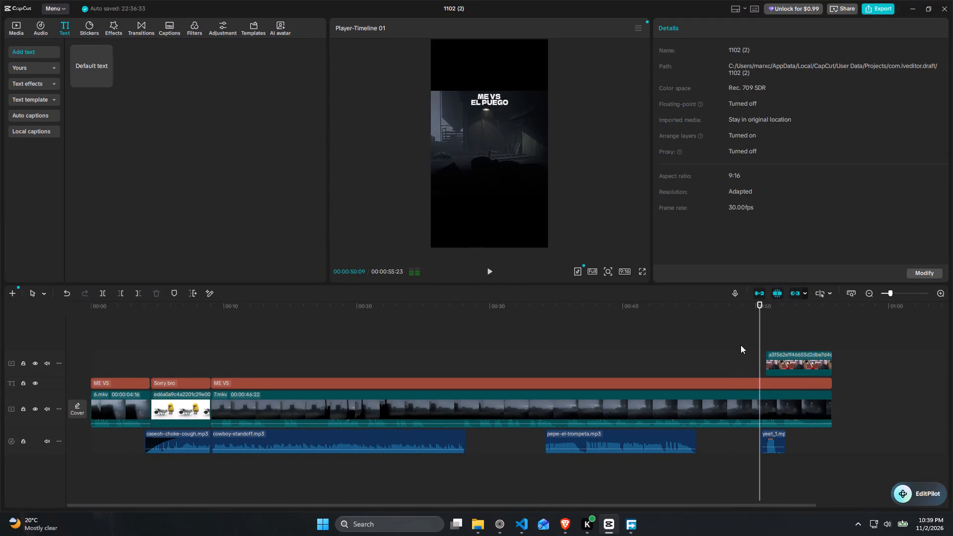
{"action": "key", "text": "space"}
{"action": "key", "text": "space"}
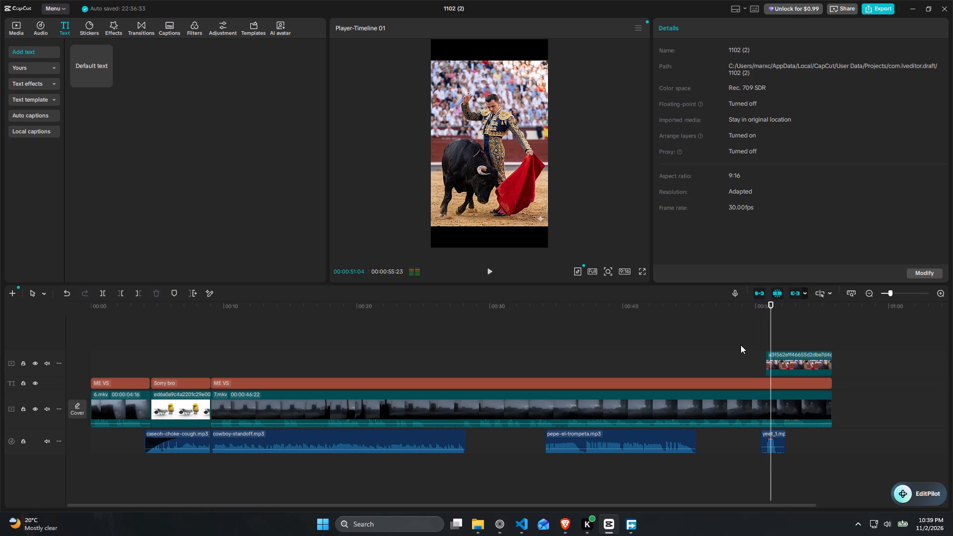
{"action": "key", "text": "space"}
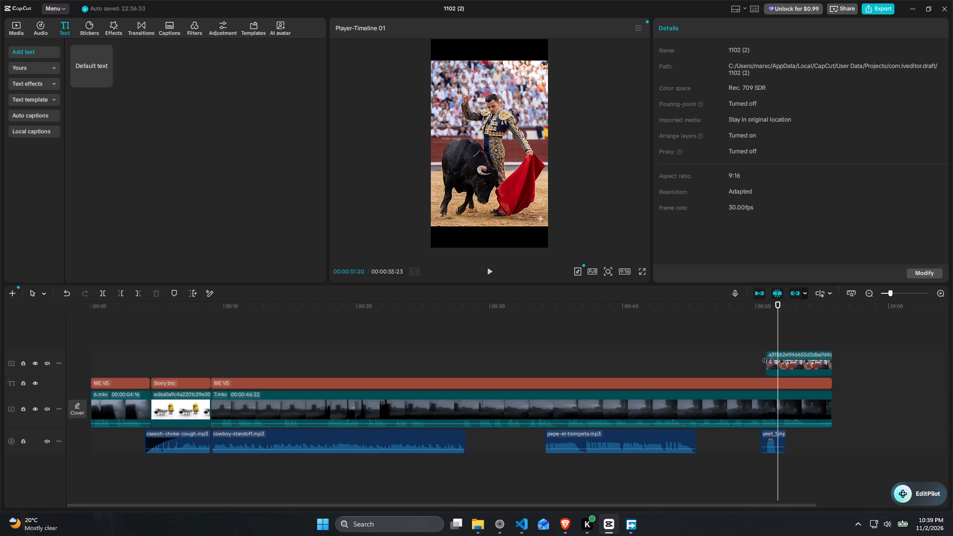
{"action": "left_click_drag", "start_coordinate": [768, 360], "coordinate": [795, 361]}
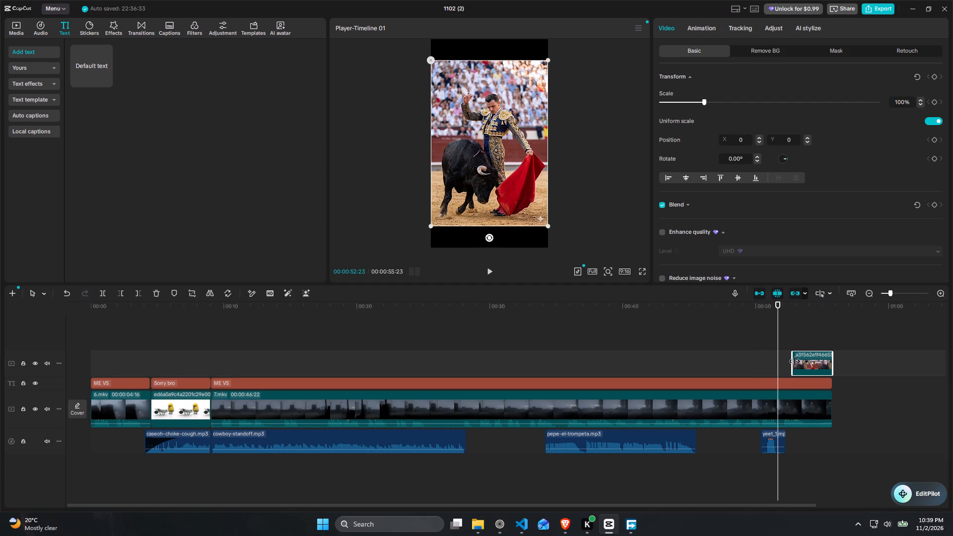
{"action": "left_click_drag", "start_coordinate": [795, 361], "coordinate": [795, 361]}
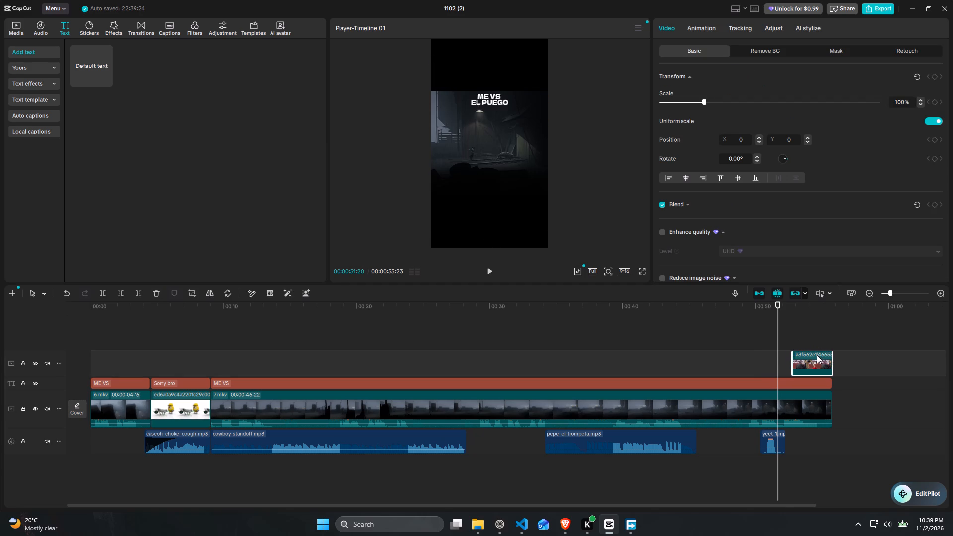
{"action": "left_click", "coordinate": [817, 355]}
Add a default text caption reading "how bro was feeling" on a track above the bullfighter image and align it with that image.
{"action": "left_click_drag", "start_coordinate": [82, 65], "coordinate": [829, 291]}
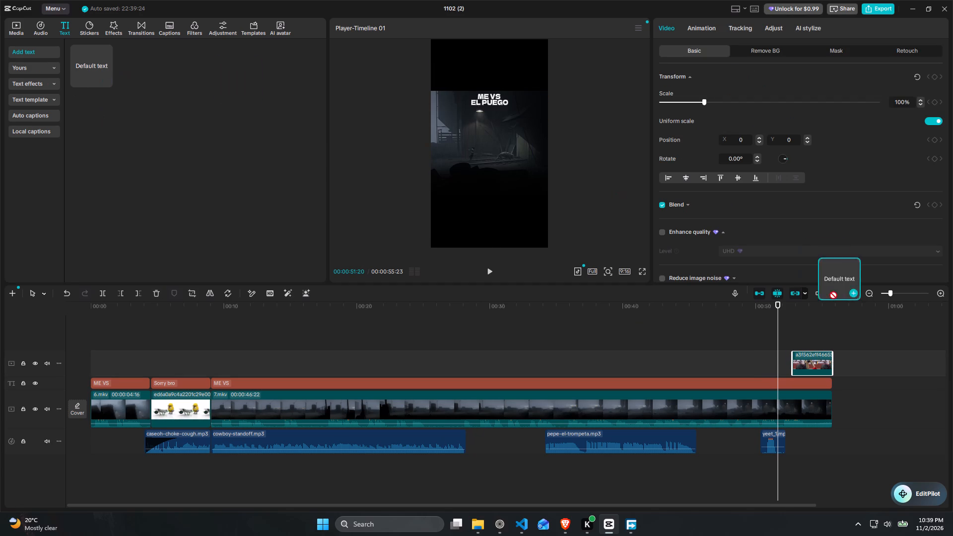
{"action": "left_click_drag", "start_coordinate": [829, 291], "coordinate": [773, 334]}
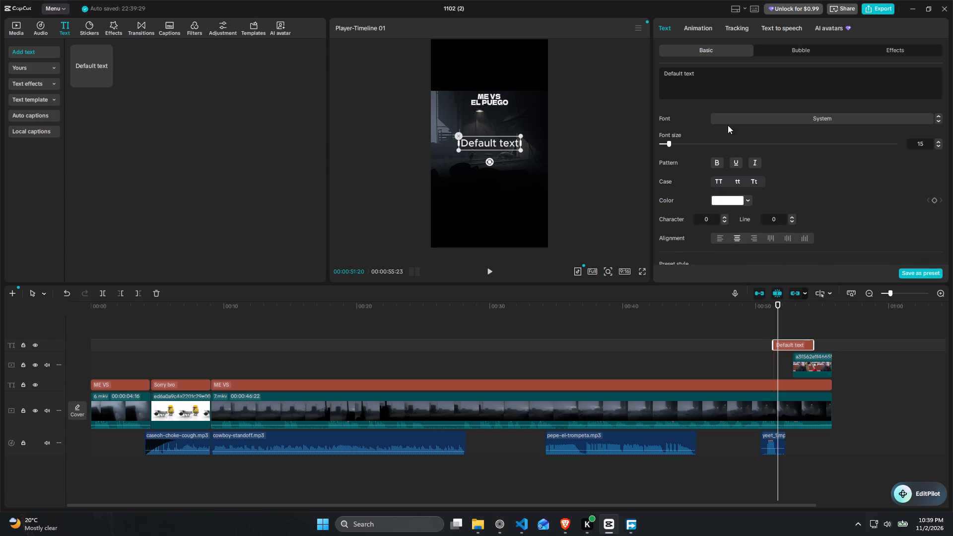
{"action": "left_click_drag", "start_coordinate": [707, 78], "coordinate": [629, 64]}
{"action": "type", "text": "how bro was feeling"}
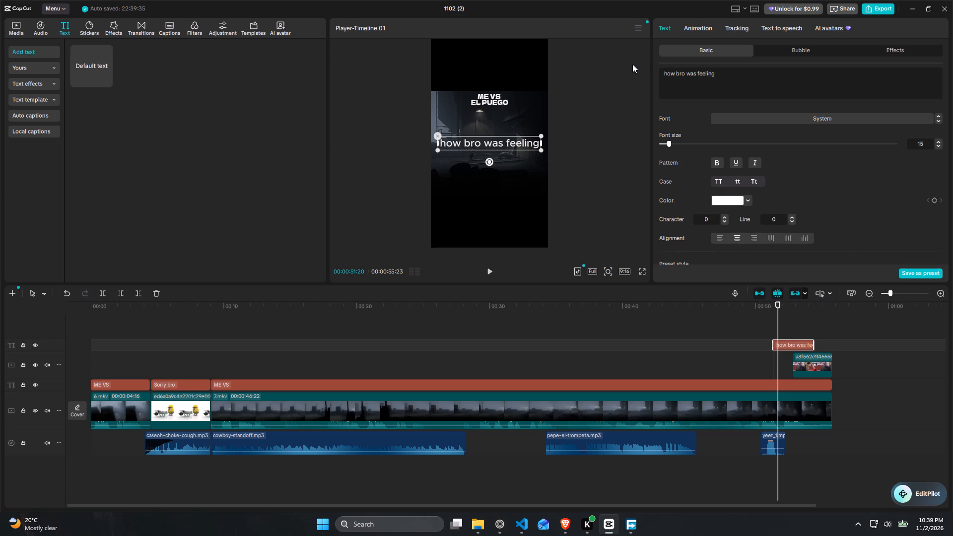
{"action": "left_click_drag", "start_coordinate": [803, 346], "coordinate": [804, 346]}
{"action": "left_click_drag", "start_coordinate": [804, 346], "coordinate": [819, 347]}
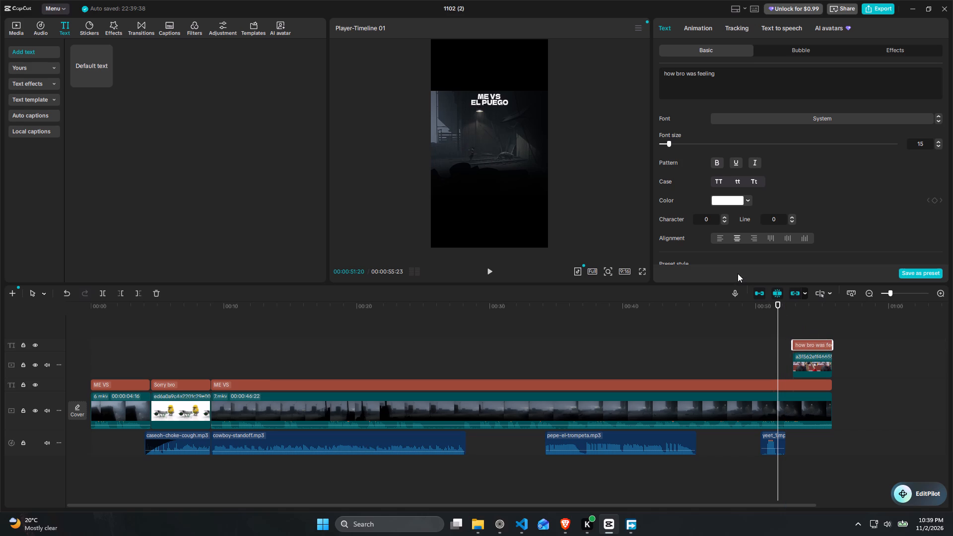
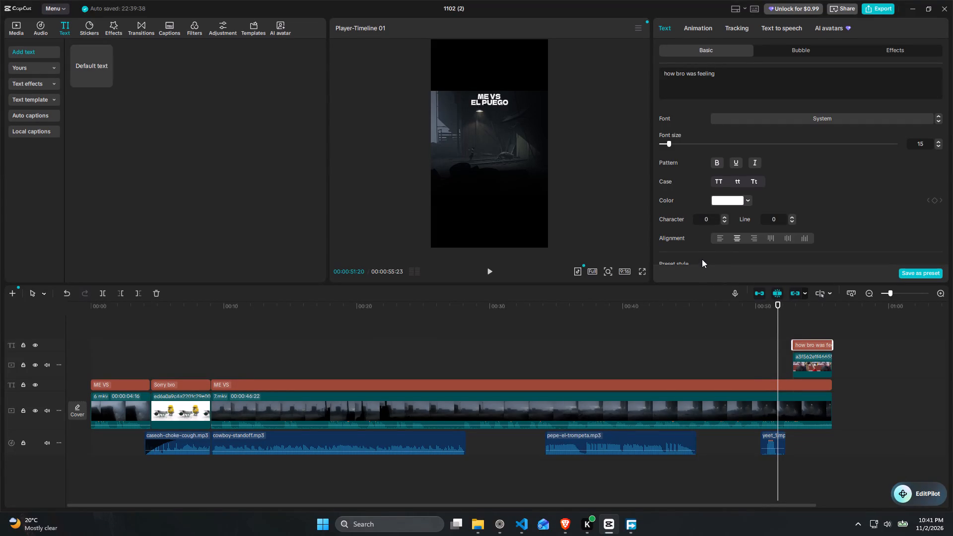
Play back the video from about 00:00:50 into the captioned bullfighter image to check the transition.
{"action": "left_click", "coordinate": [757, 305]}
{"action": "key", "text": "space"}
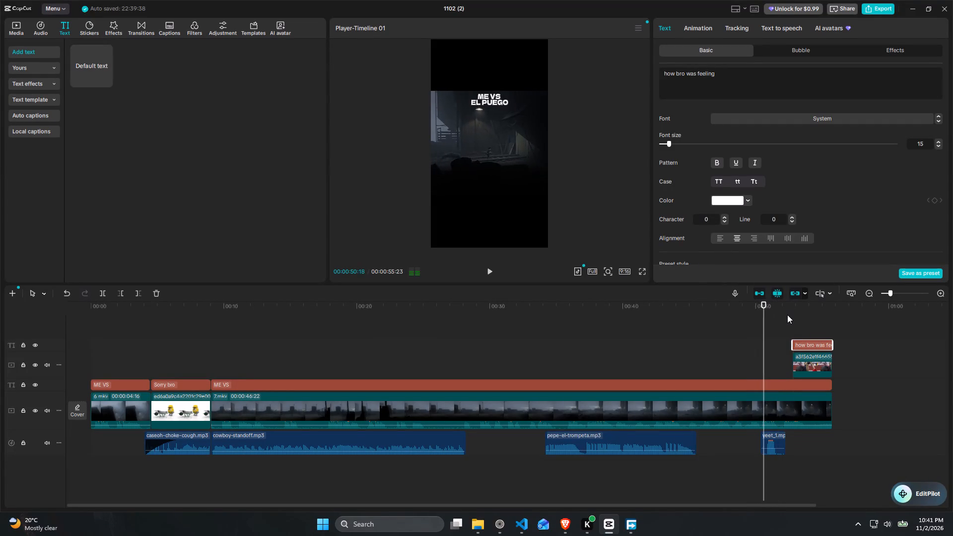
{"action": "key", "text": "space"}
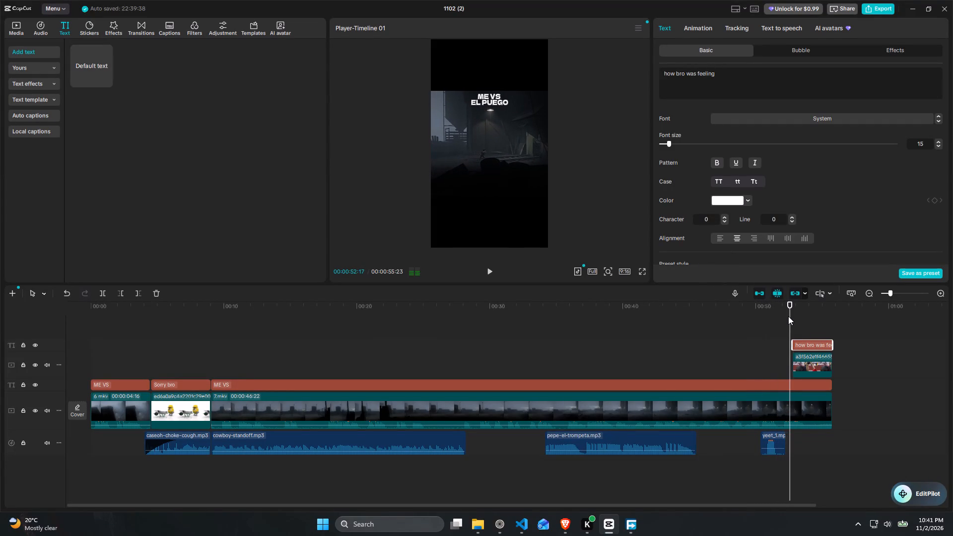
{"action": "key", "text": "space"}
{"action": "key", "text": "space"}
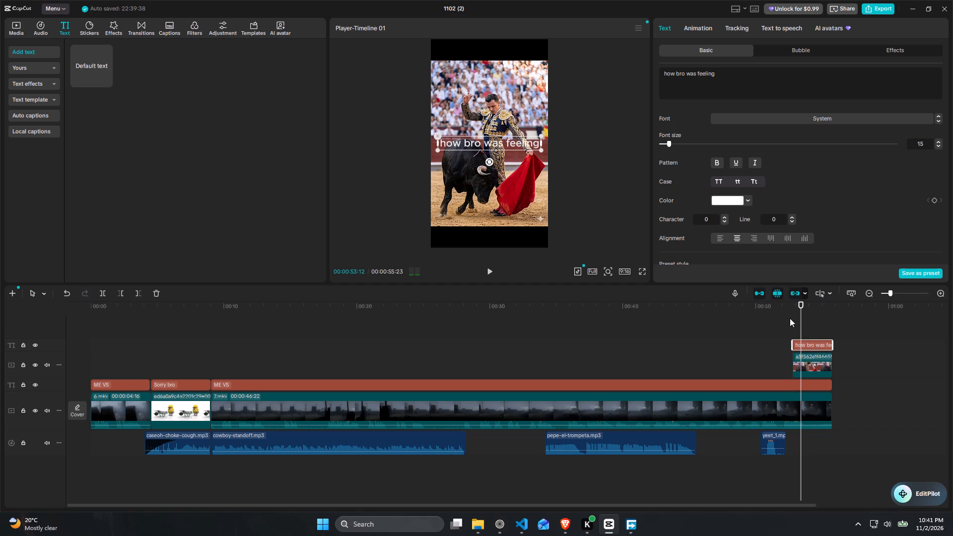
Move the "how bro was feeling" caption up to the top of the bullfighter image and break it into two lines after "bro".
{"action": "left_click", "coordinate": [810, 358]}
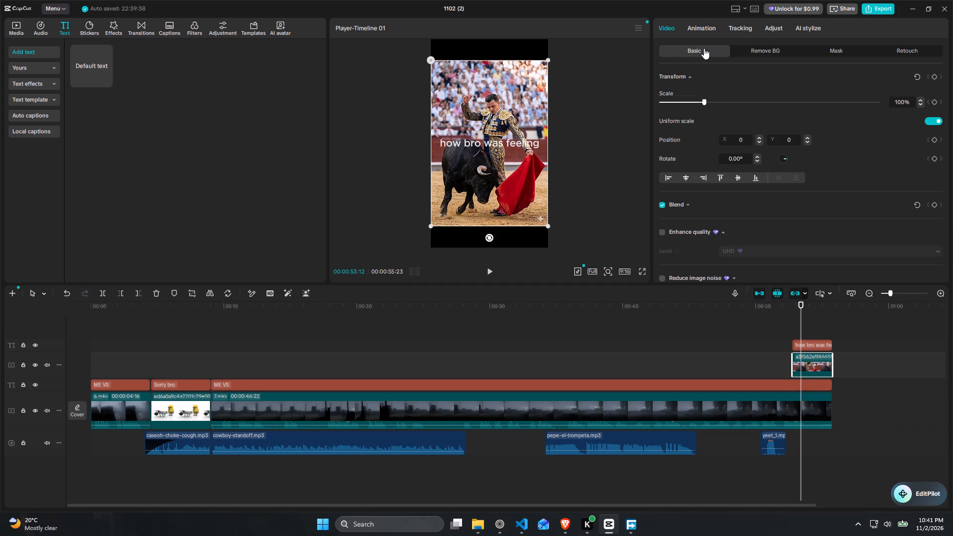
{"action": "left_click", "coordinate": [819, 341]}
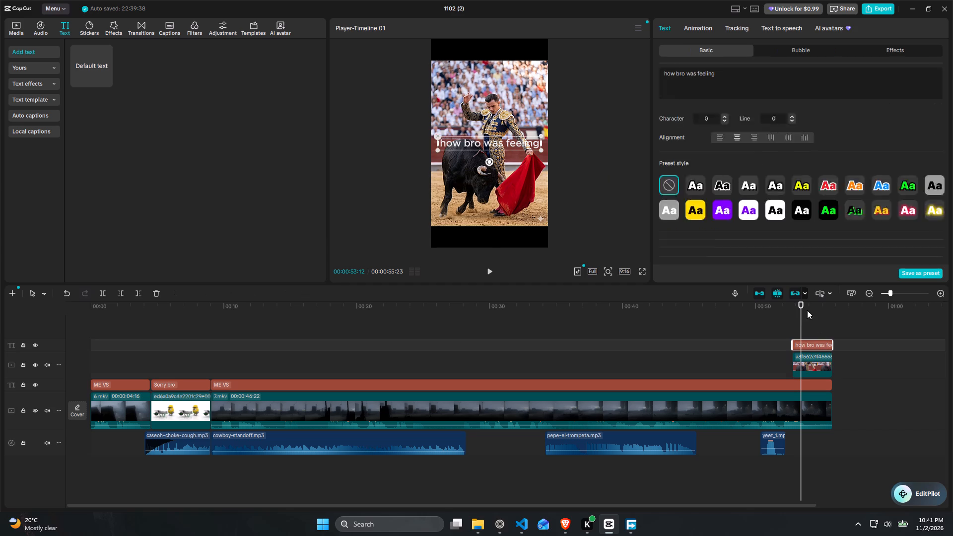
{"action": "left_click_drag", "start_coordinate": [503, 142], "coordinate": [504, 77]}
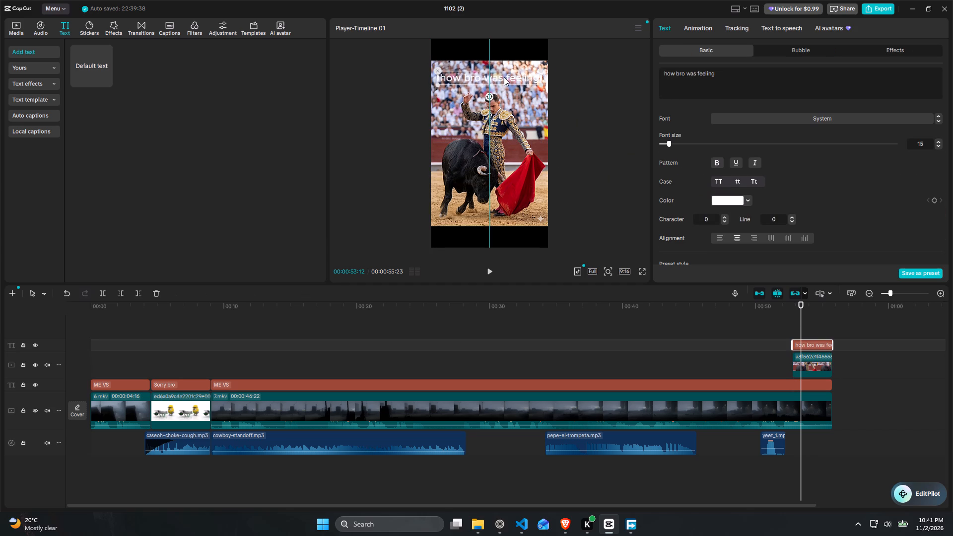
{"action": "left_click_drag", "start_coordinate": [504, 77], "coordinate": [505, 77]}
{"action": "left_click", "coordinate": [687, 71]}
{"action": "key", "text": "Return"}
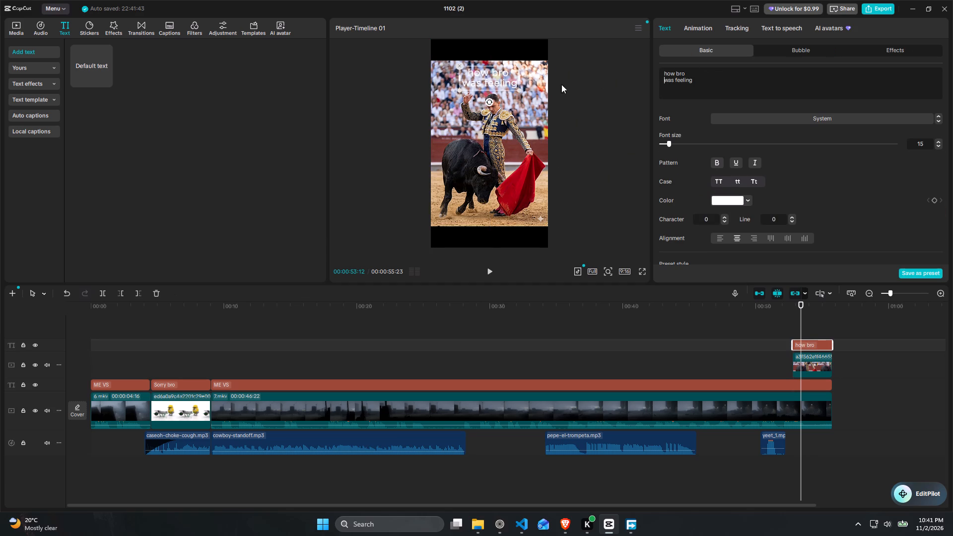
Apply the black text with white outline preset style to the "how bro was feeling" caption.
{"action": "scroll", "coordinate": [772, 242], "scroll_direction": "down", "scroll_amount": 2}
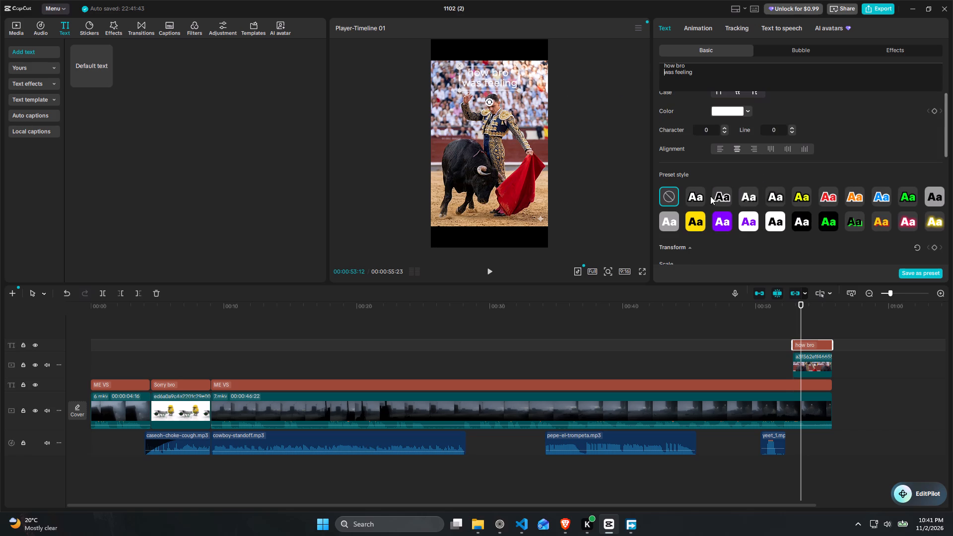
{"action": "left_click", "coordinate": [725, 195]}
{"action": "left_click", "coordinate": [506, 79]}
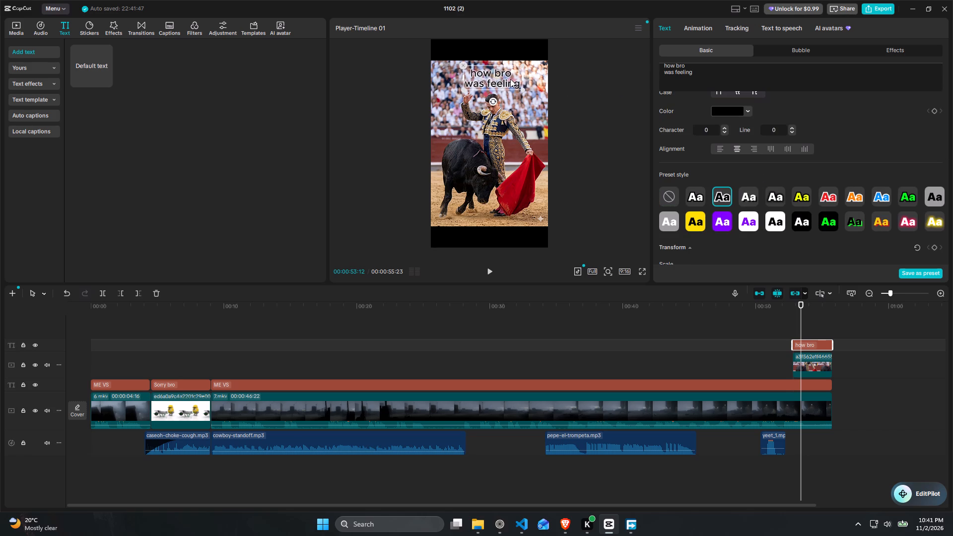
Find and apply the Fade In entrance animation to the bullfighter image and set its duration to 1.2 s.
{"action": "left_click", "coordinate": [820, 365]}
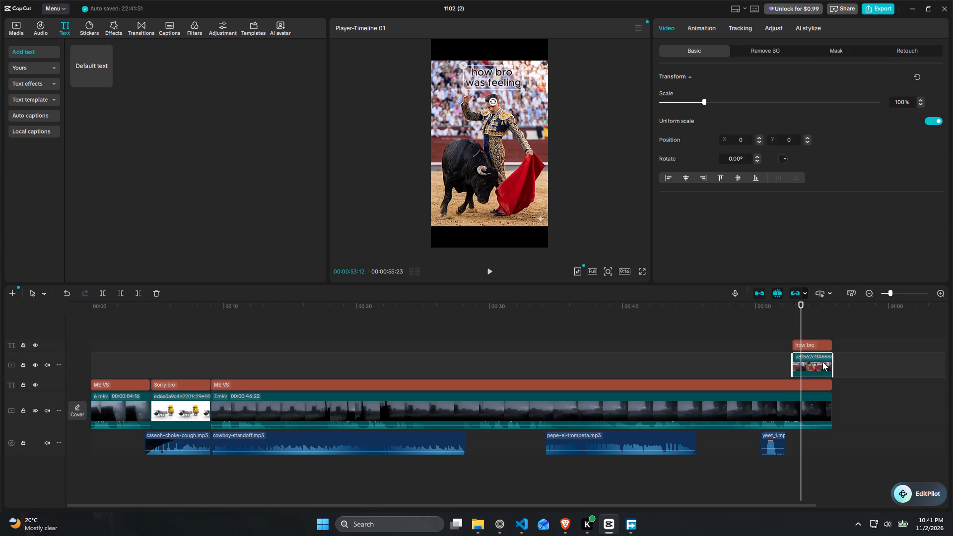
{"action": "scroll", "coordinate": [755, 203], "scroll_direction": "down", "scroll_amount": 1}
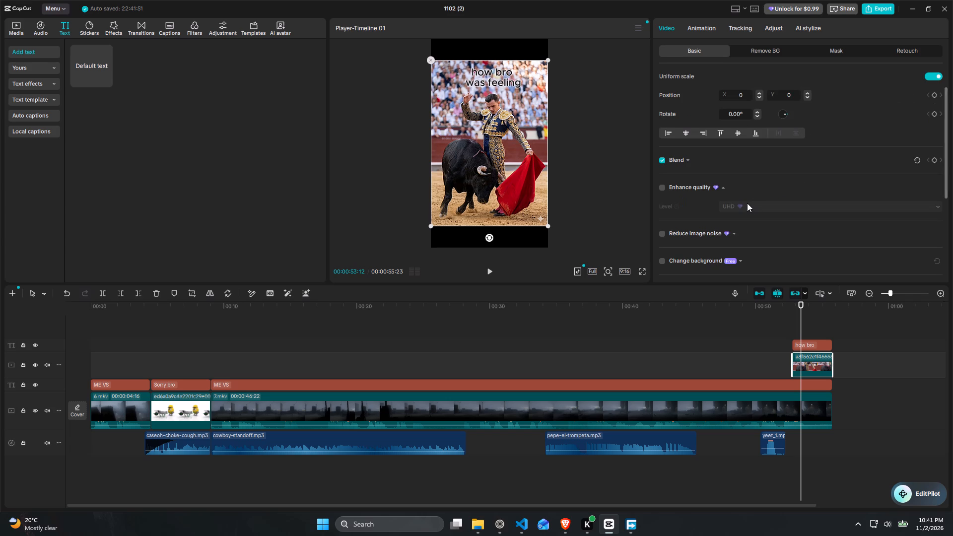
{"action": "scroll", "coordinate": [747, 203], "scroll_direction": "up", "scroll_amount": 2}
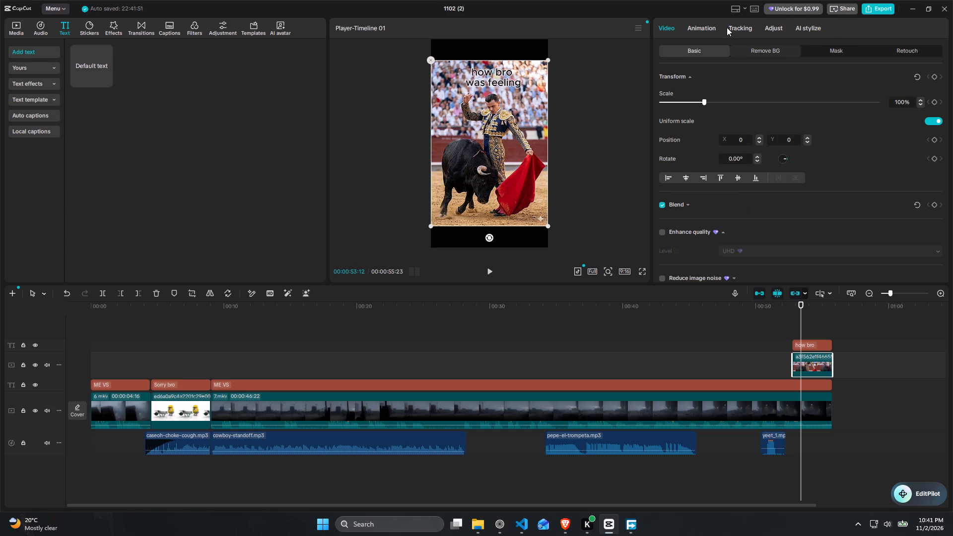
{"action": "left_click", "coordinate": [710, 26]}
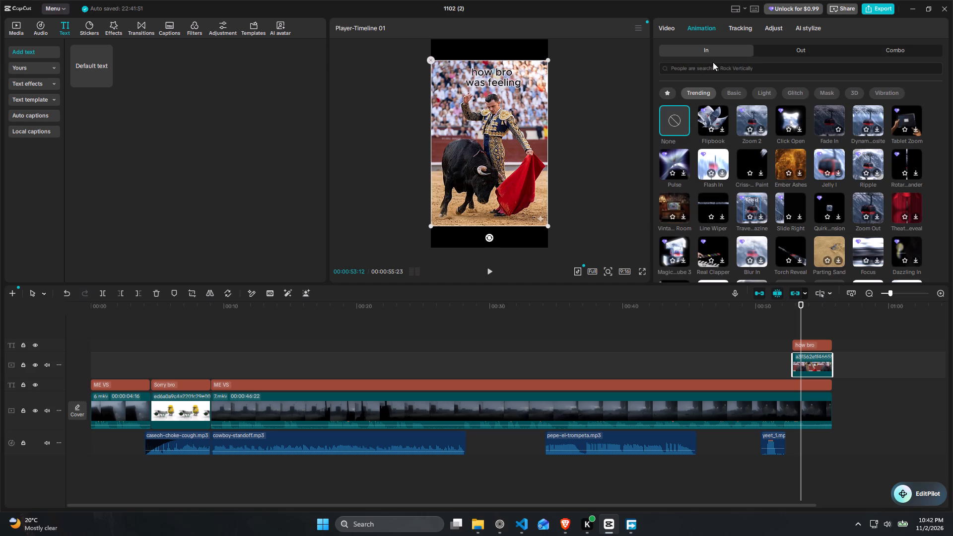
{"action": "left_click", "coordinate": [689, 70]}
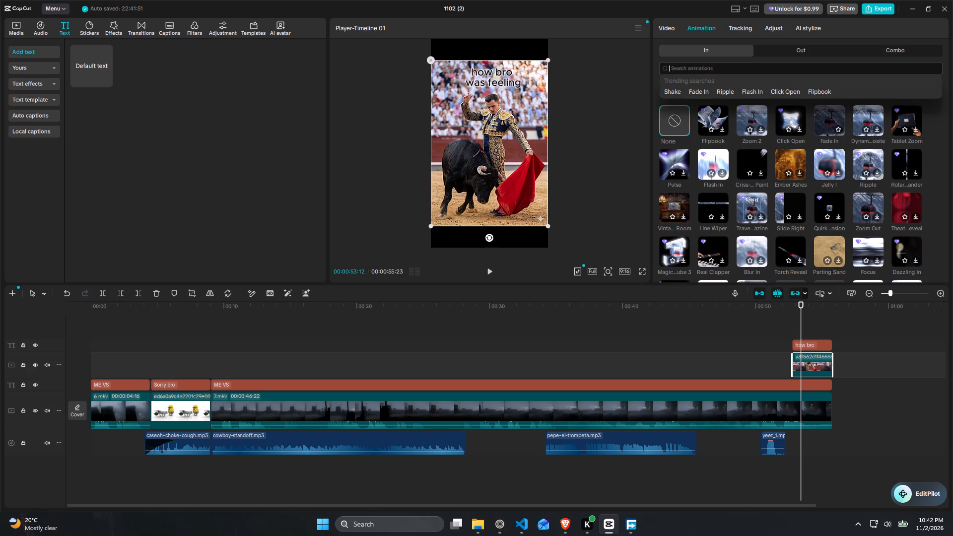
{"action": "left_click", "coordinate": [696, 87]}
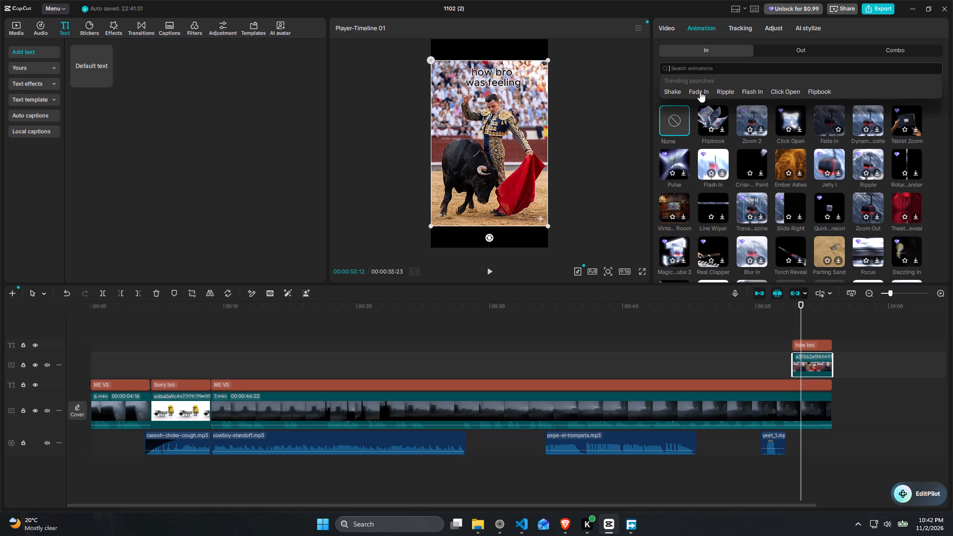
{"action": "left_click", "coordinate": [700, 91]}
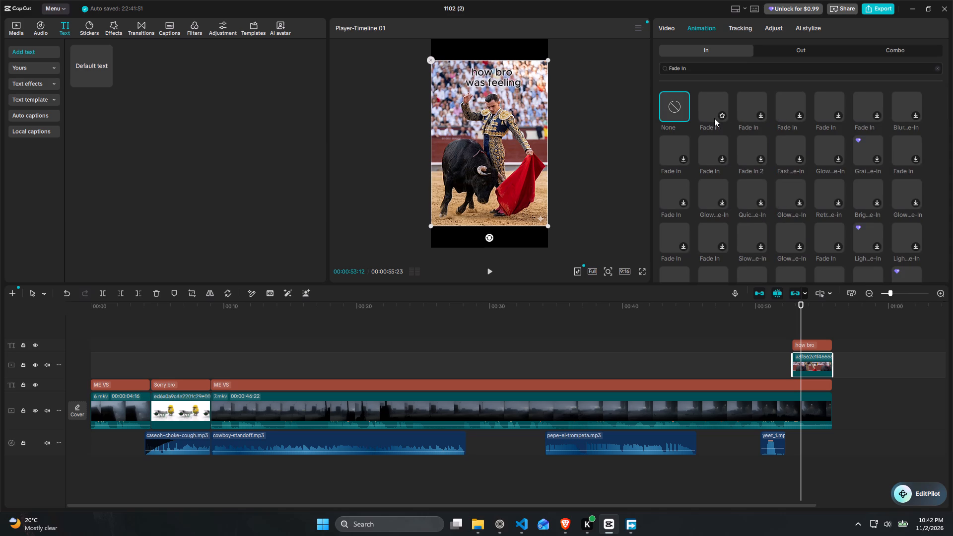
{"action": "left_click", "coordinate": [710, 103]}
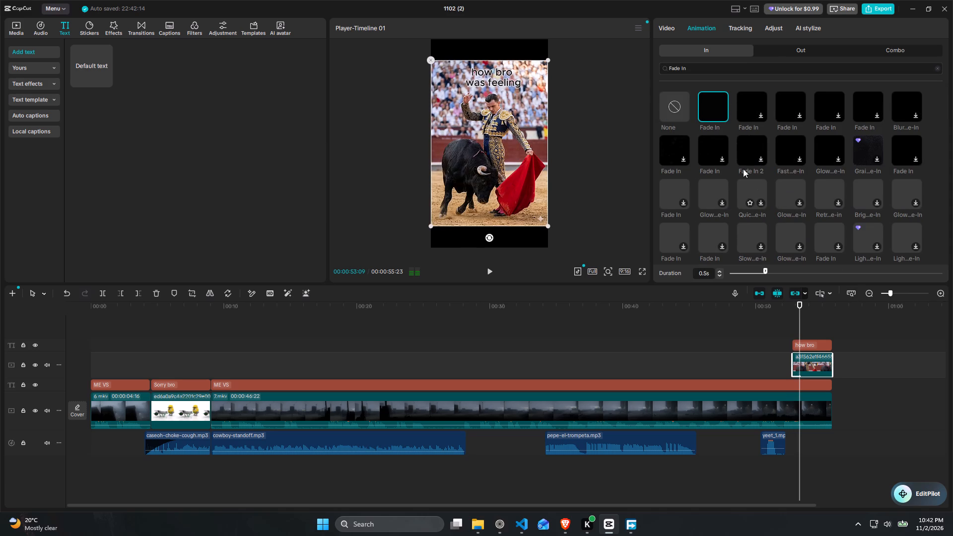
{"action": "left_click_drag", "start_coordinate": [792, 270], "coordinate": [817, 270]}
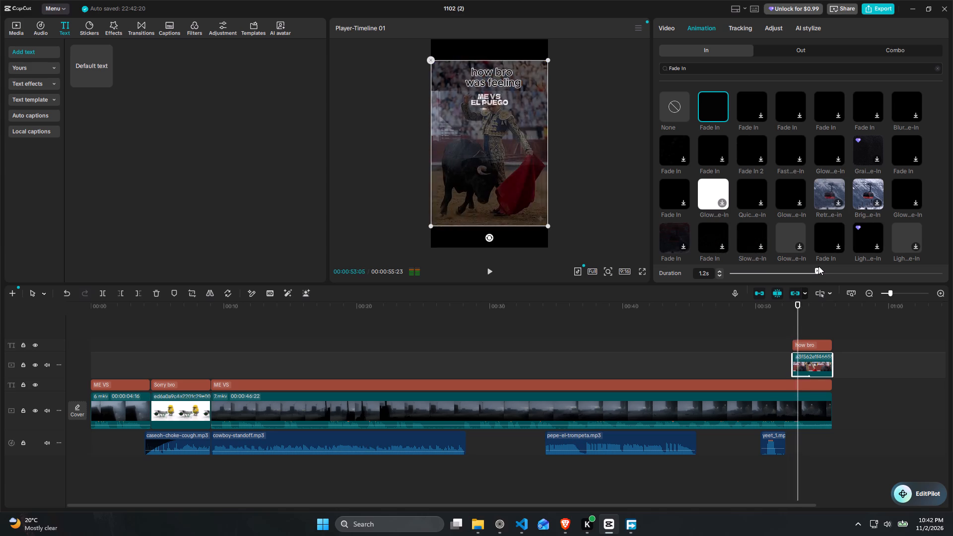
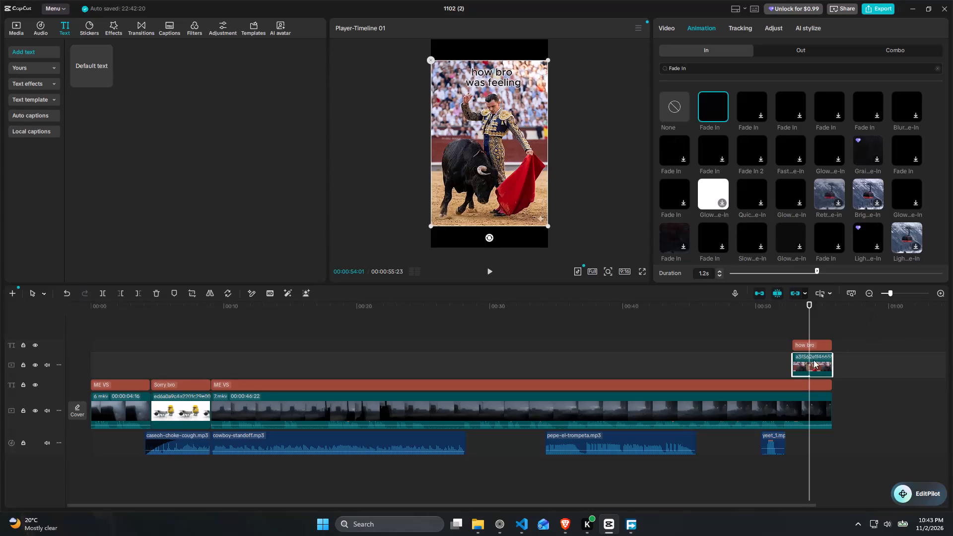
Trim the end of the last "ME VS EL PUEGO" caption to the bullfighter image's start at 00:00:52:24.
{"action": "left_click", "coordinate": [789, 304]}
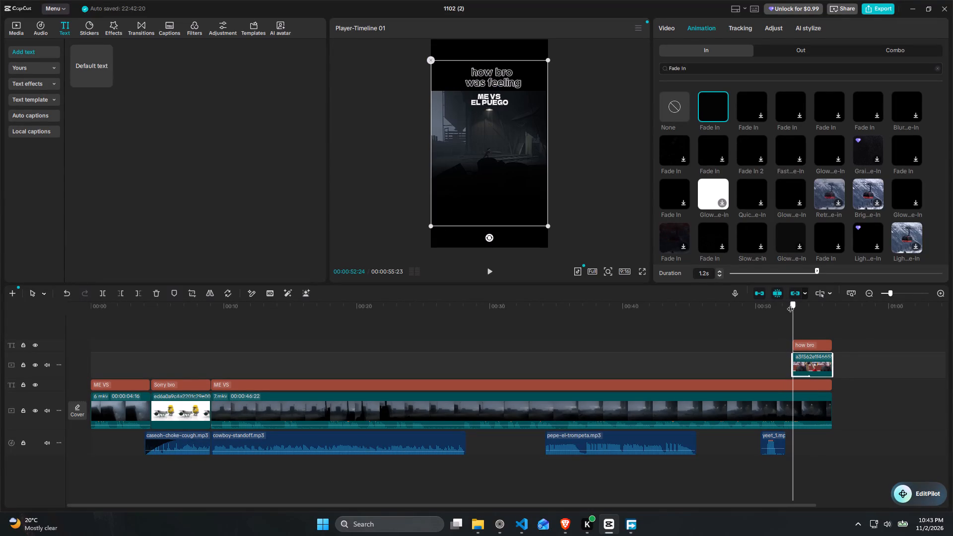
{"action": "left_click", "coordinate": [815, 388]}
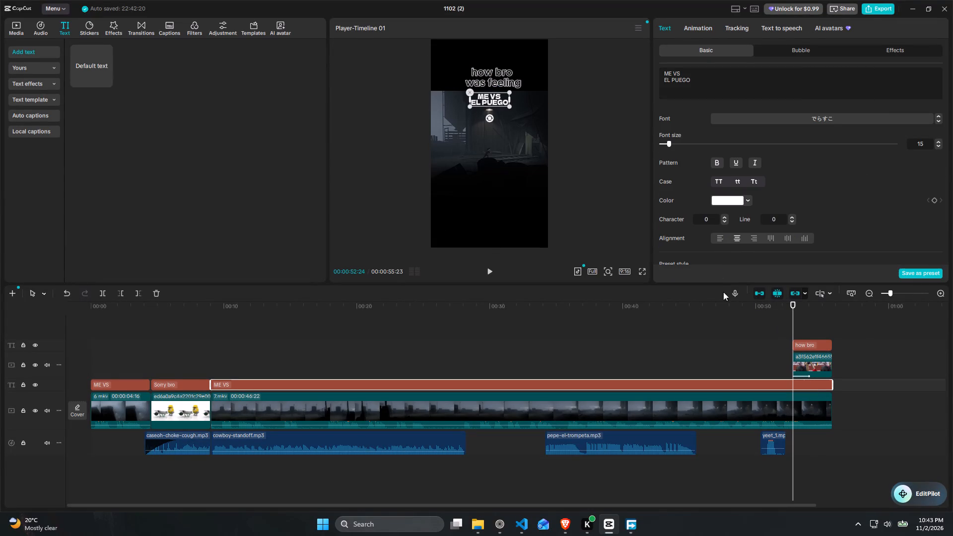
{"action": "left_click", "coordinate": [135, 293]}
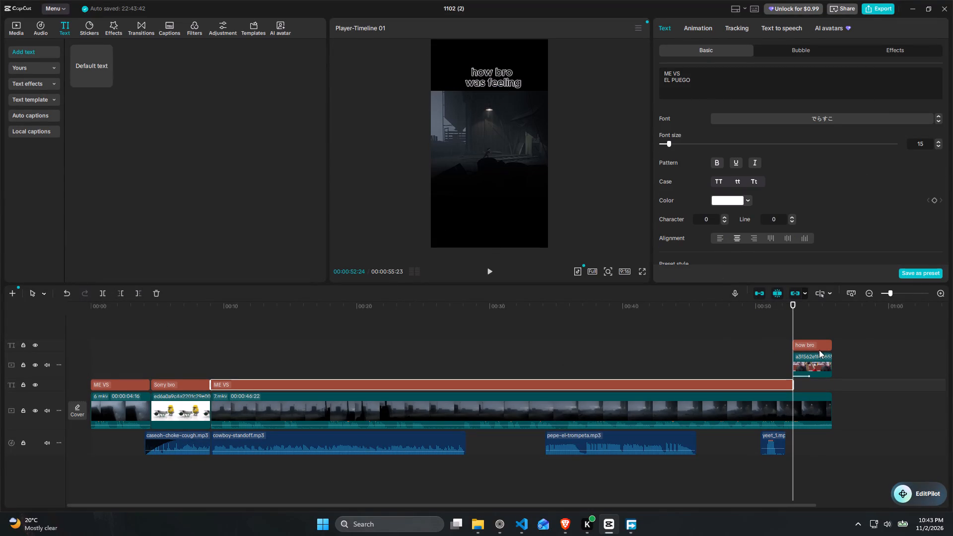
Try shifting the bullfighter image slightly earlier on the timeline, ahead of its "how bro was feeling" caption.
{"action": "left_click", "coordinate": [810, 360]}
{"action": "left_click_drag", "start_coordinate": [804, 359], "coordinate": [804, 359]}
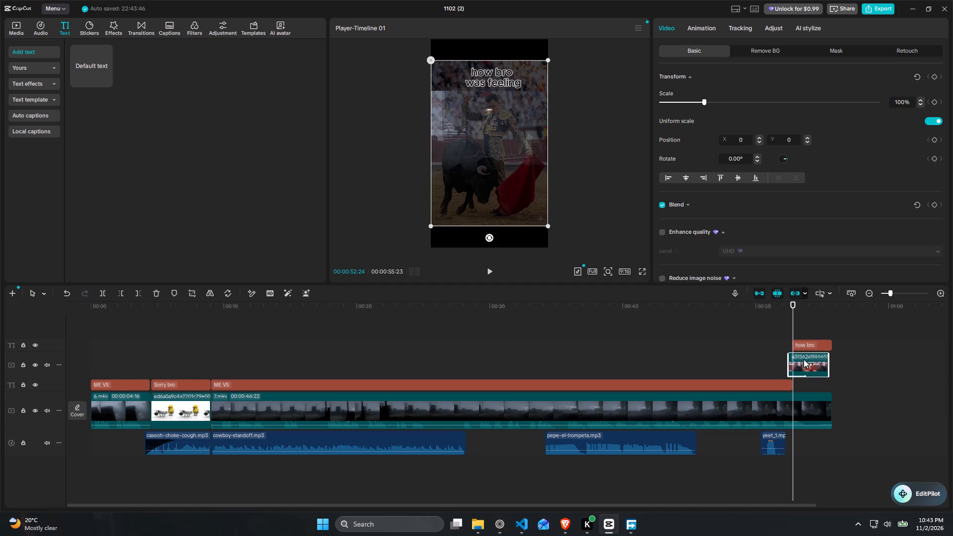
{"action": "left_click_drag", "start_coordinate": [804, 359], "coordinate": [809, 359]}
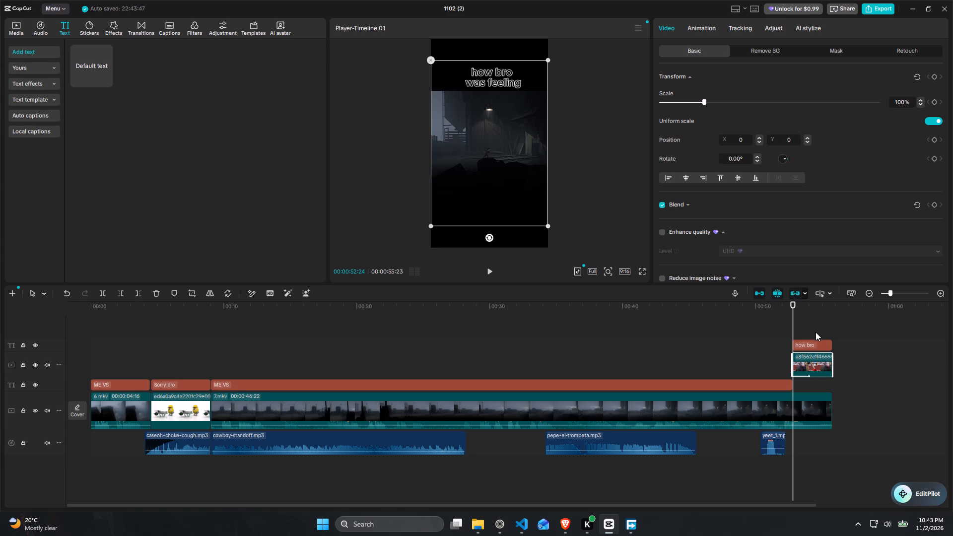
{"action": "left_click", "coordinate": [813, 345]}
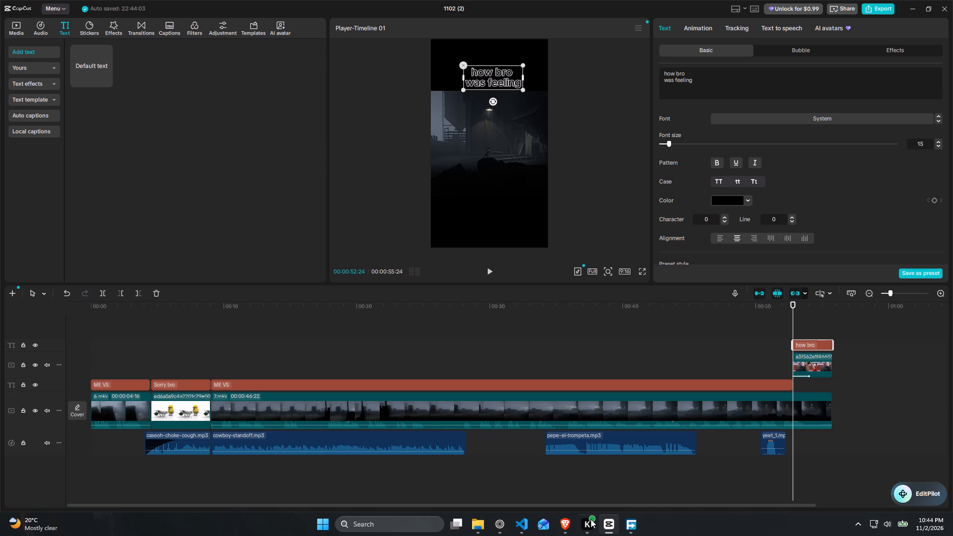
Switch to Brave, search the web in a new tab for "how old was katara in avatar sn 2 ep 5", and return to CapCut.
{"action": "left_click", "coordinate": [563, 533]}
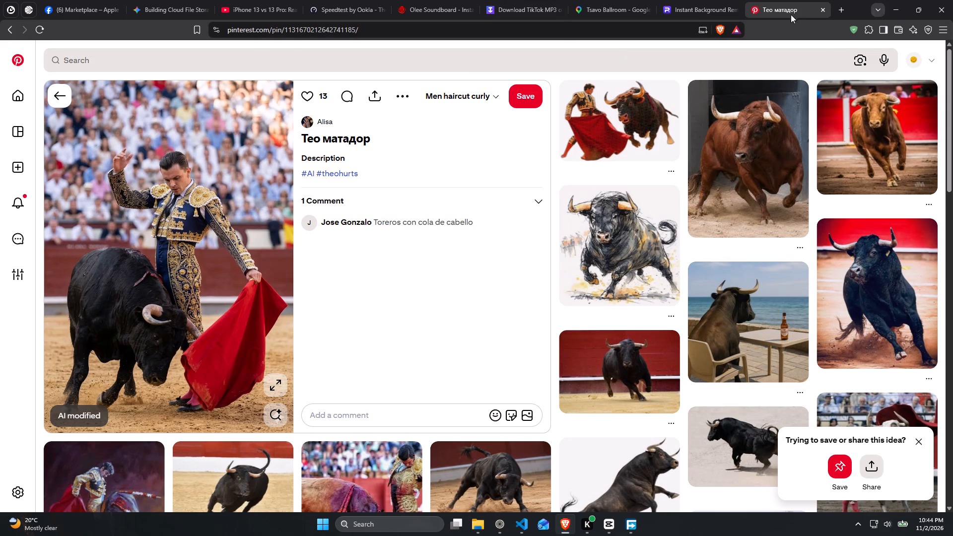
{"action": "left_click", "coordinate": [839, 8]}
{"action": "left_click", "coordinate": [481, 154]}
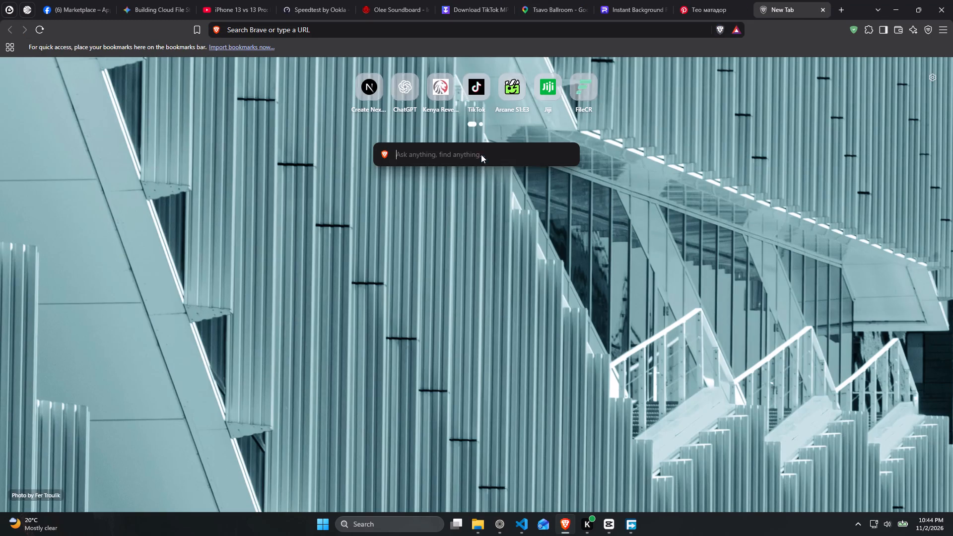
{"action": "type", "text": "ho"}
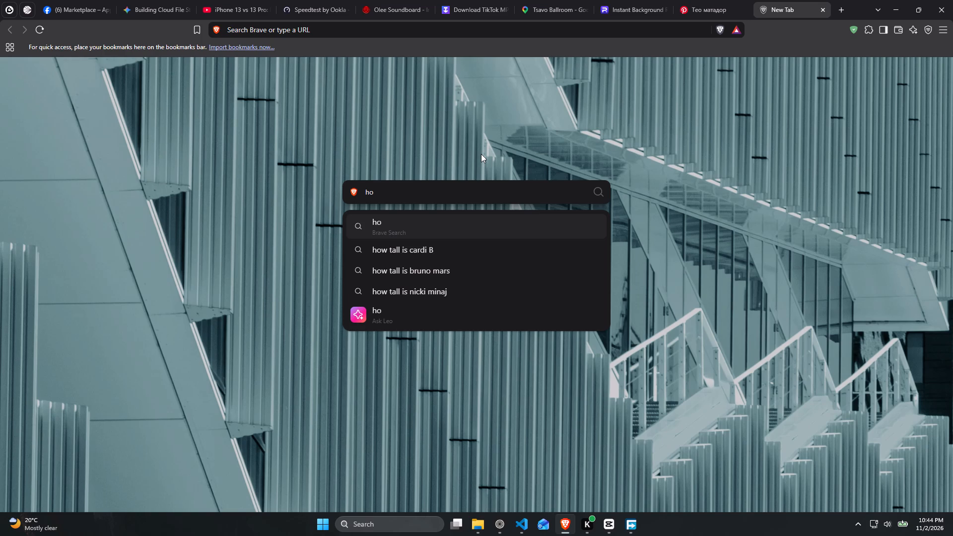
{"action": "type", "text": "w old was katara in avatar ep"}
{"action": "key", "text": "space"}
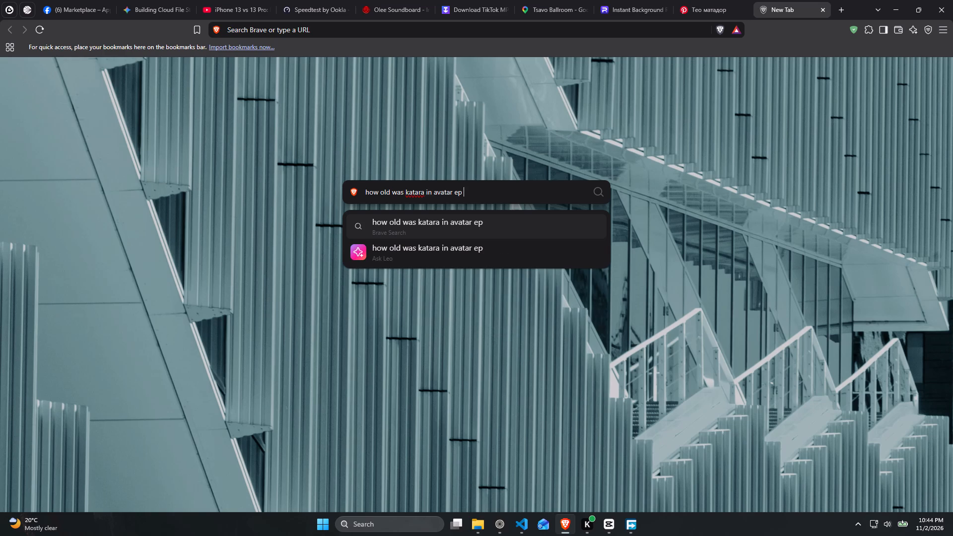
{"action": "type", "text": "2"}
{"action": "key", "text": "space"}
{"action": "key", "text": "BackSpace"}
{"action": "key", "text": "BackSpace"}
{"action": "key", "text": "BackSpace"}
{"action": "key", "text": "BackSpace"}
{"action": "key", "text": "BackSpace"}
{"action": "type", "text": "sn 2 ep 5"}
{"action": "key", "text": "Return"}
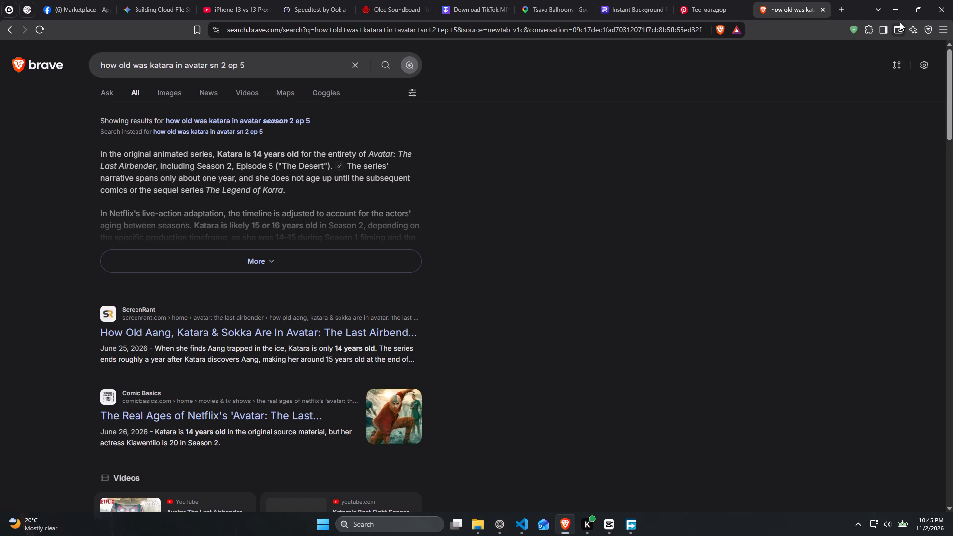
{"action": "left_click", "coordinate": [898, 5]}
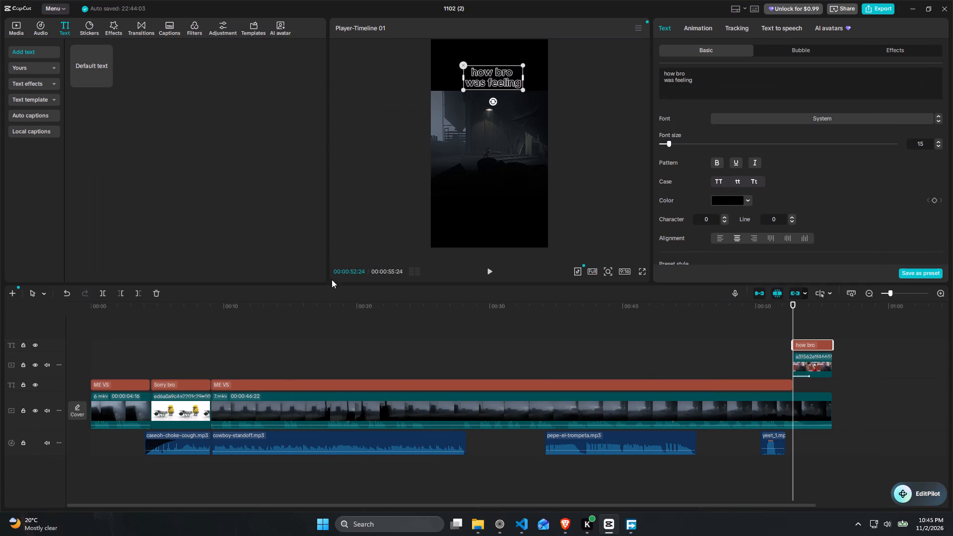